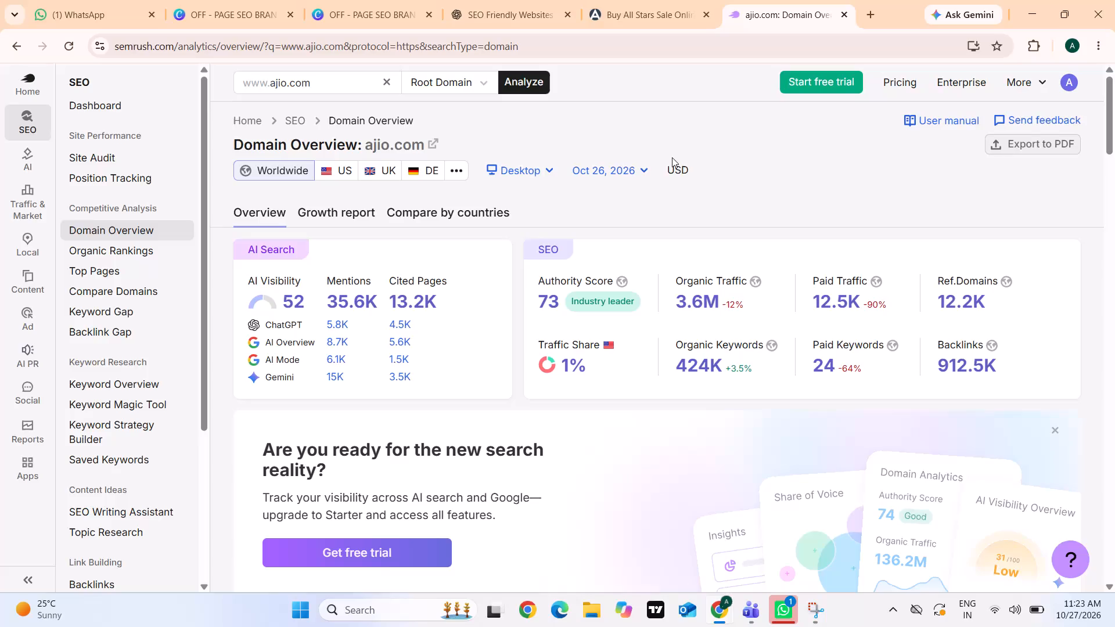
Capture a screen snip of the Top Organic Keywords table for ajio.com, from the column headings through the View details row.
scroll(448, 308, down, 3)
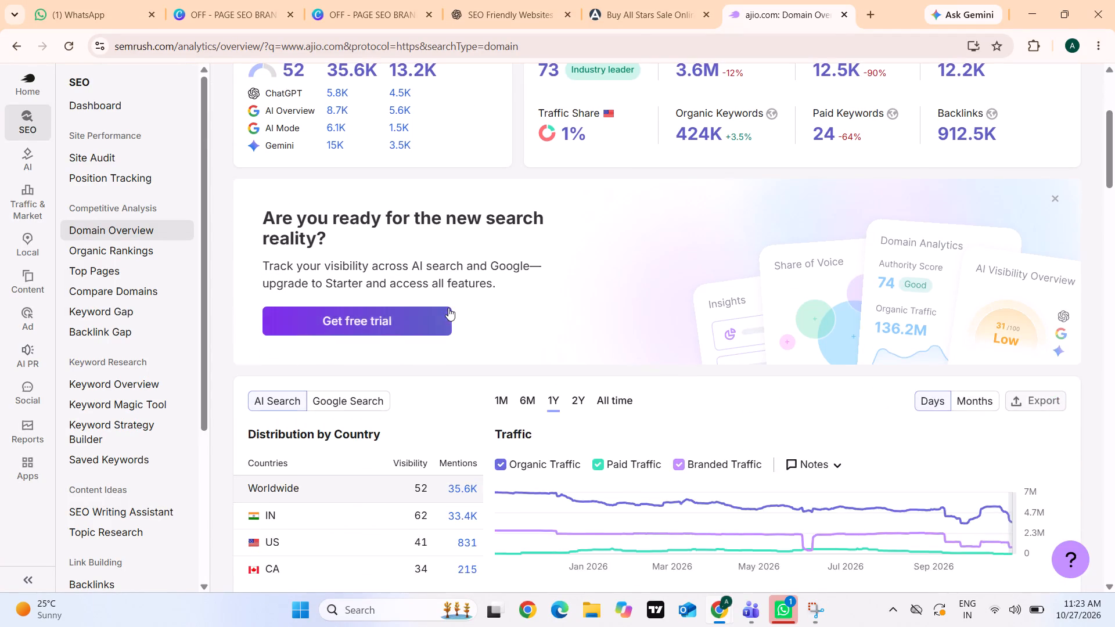
scroll(448, 308, down, 5)
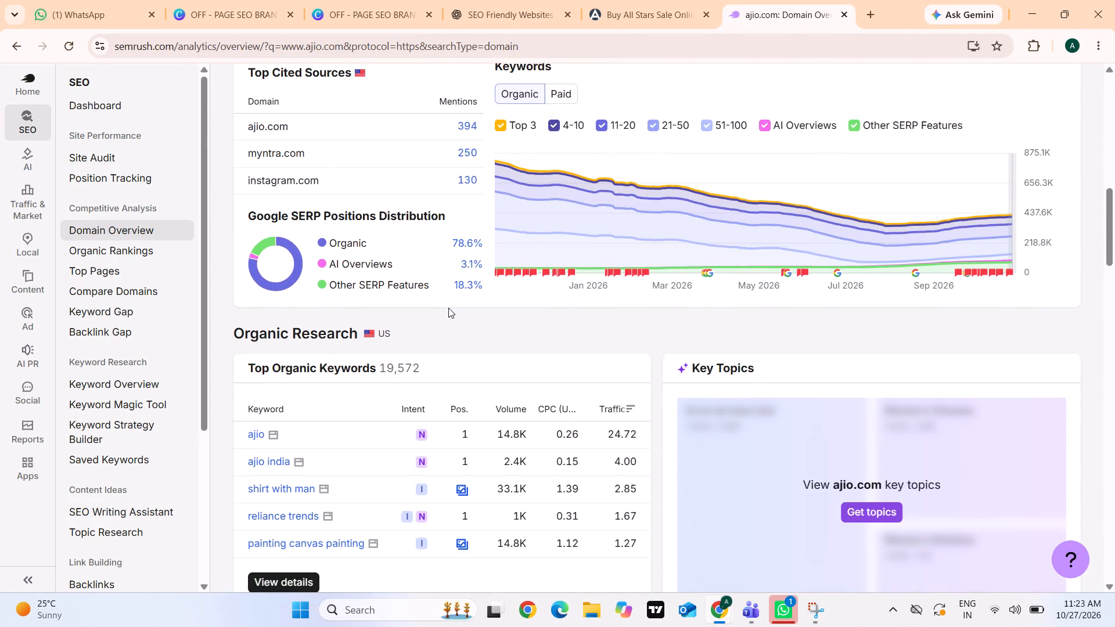
scroll(448, 308, down, 3)
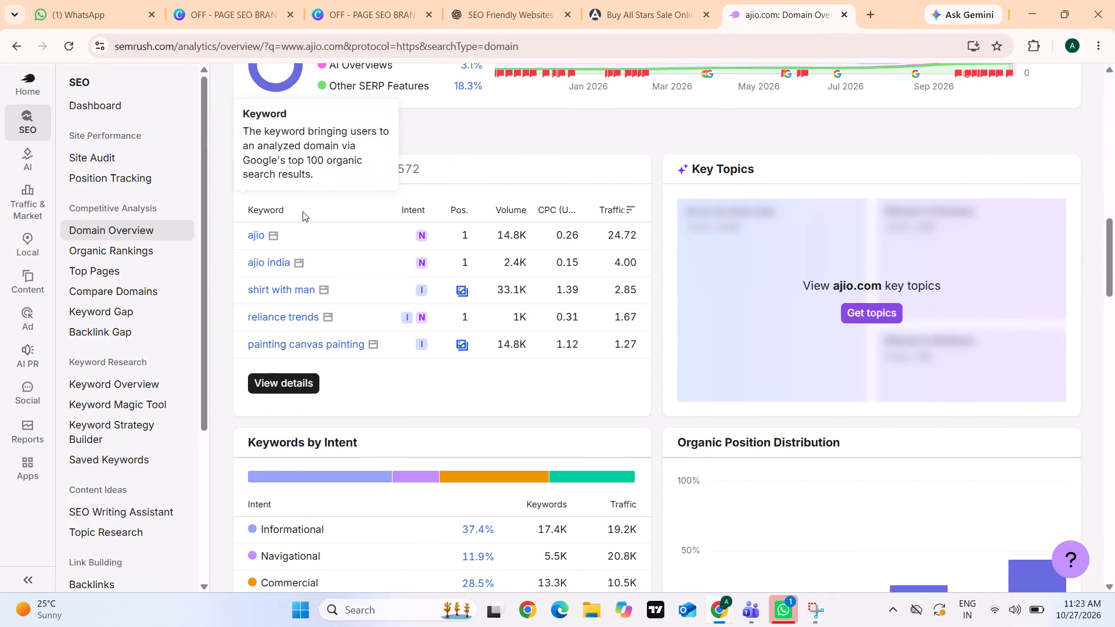
key(shift+super+s)
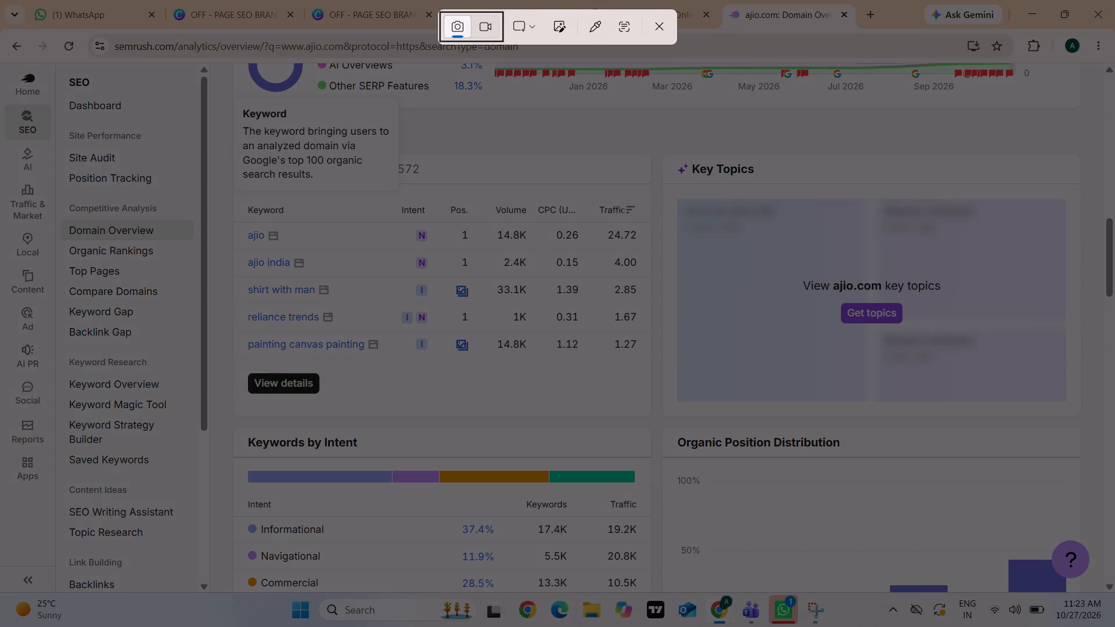
drag(228, 199, 244, 199)
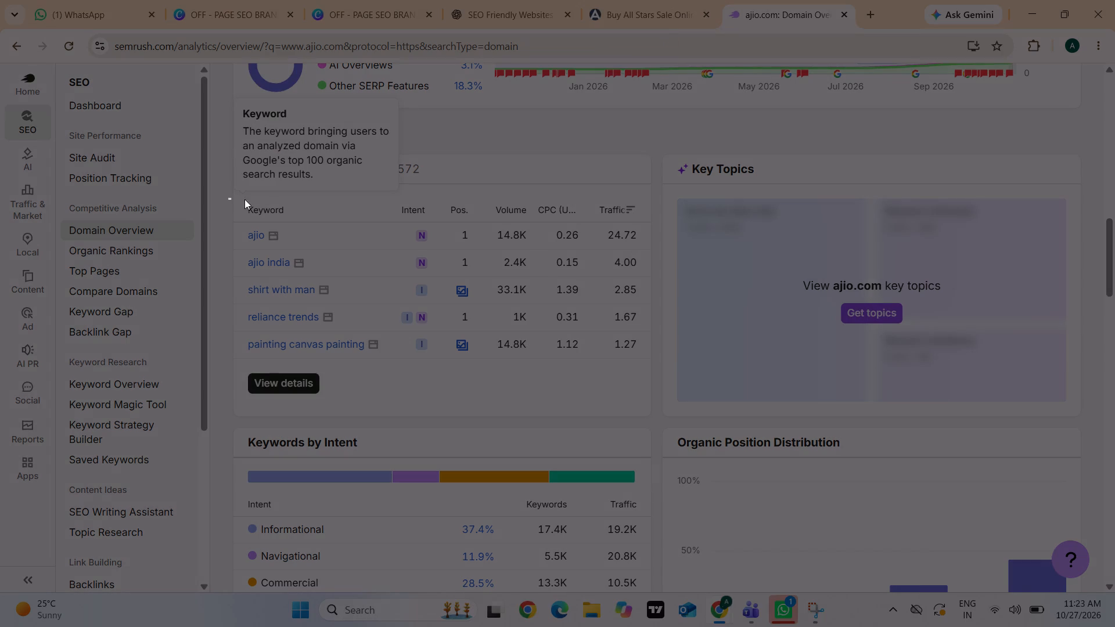
drag(244, 199, 663, 206)
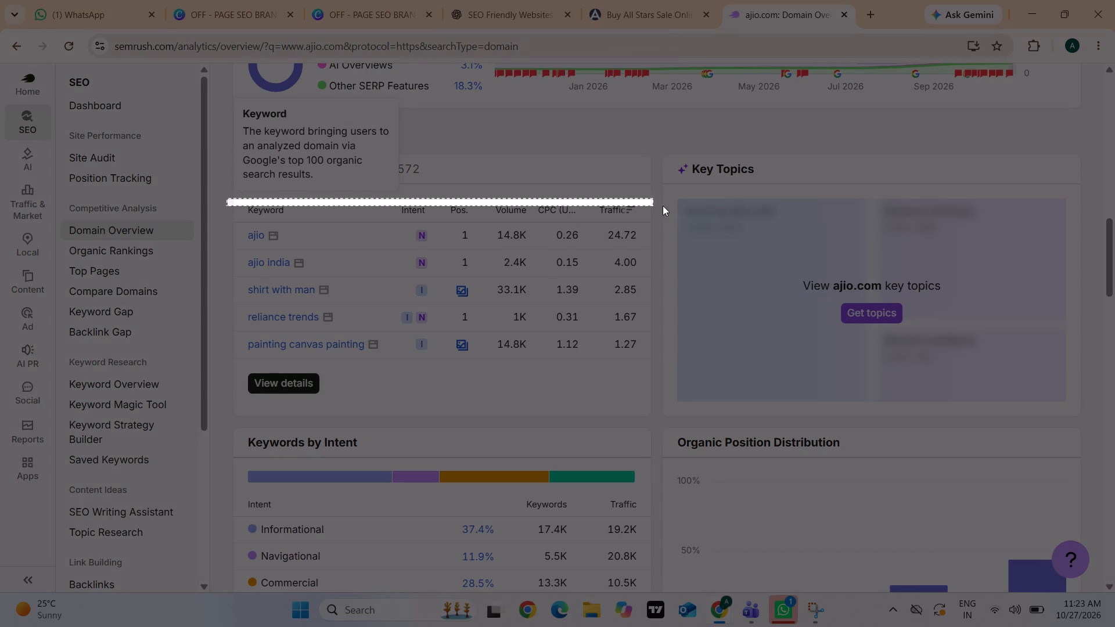
drag(663, 206, 646, 473)
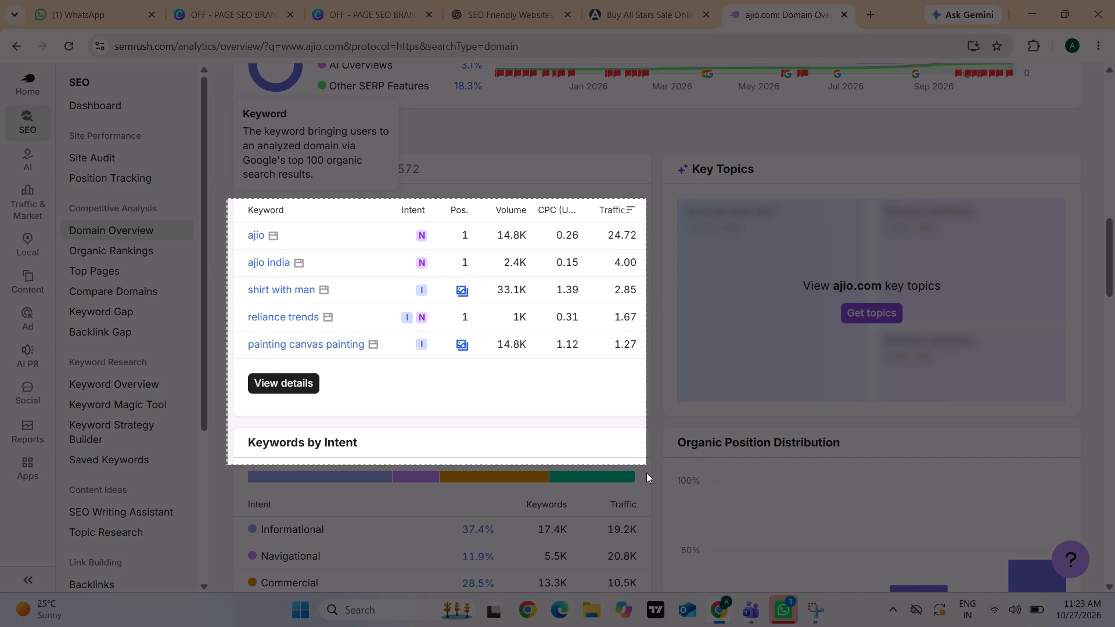
drag(646, 473, 645, 415)
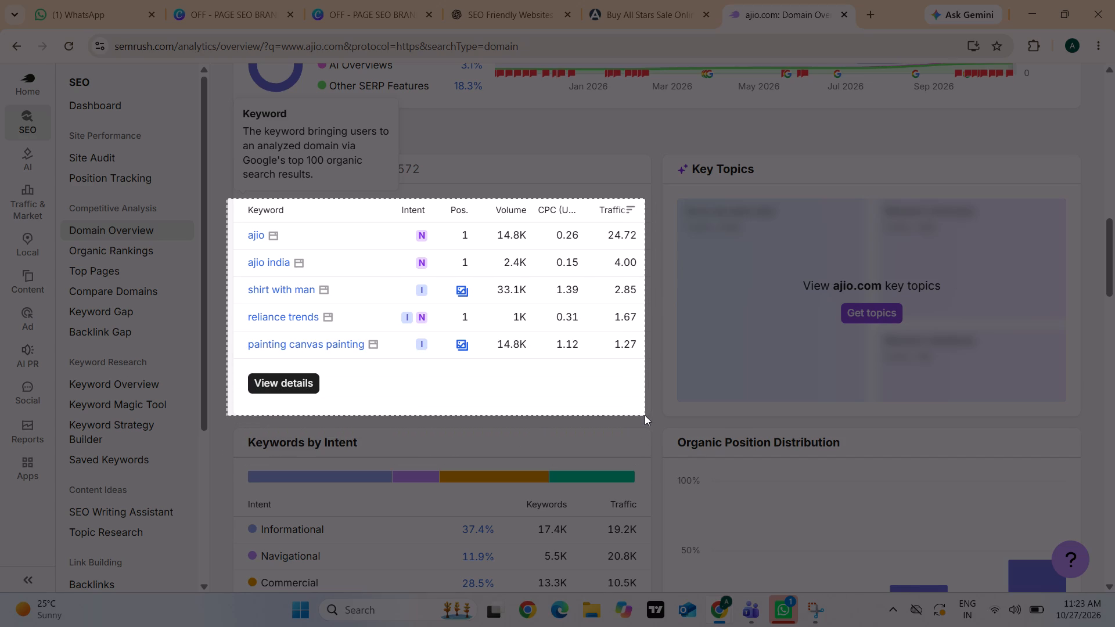
drag(645, 415, 659, 421)
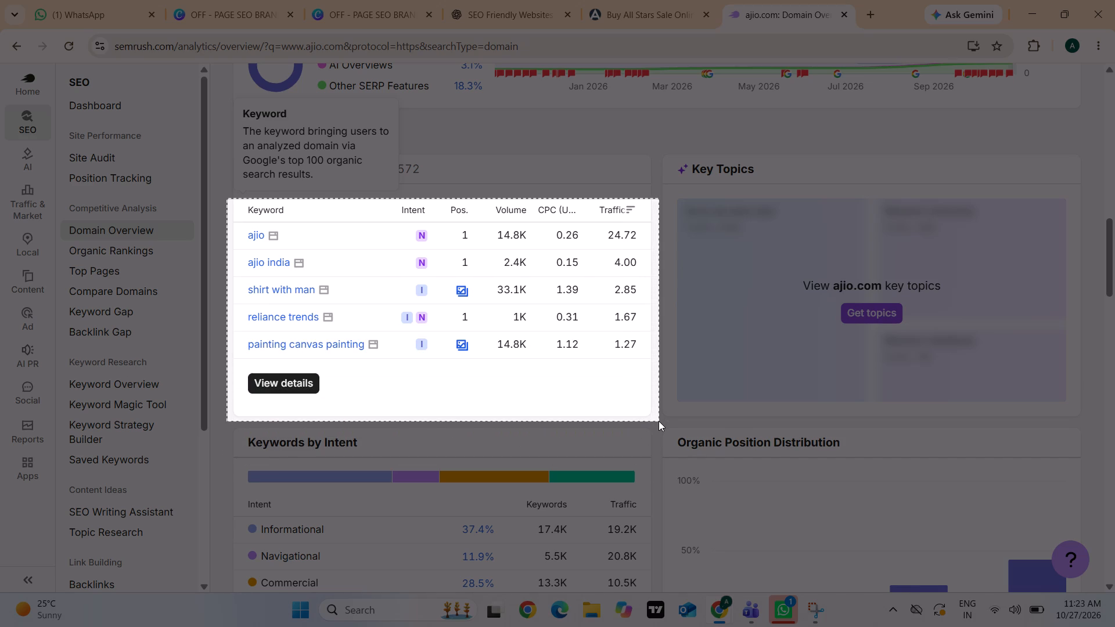
drag(659, 421, 660, 421)
Open the captured keyword table snip in Snipping Tool.
scroll(660, 421, down, 1)
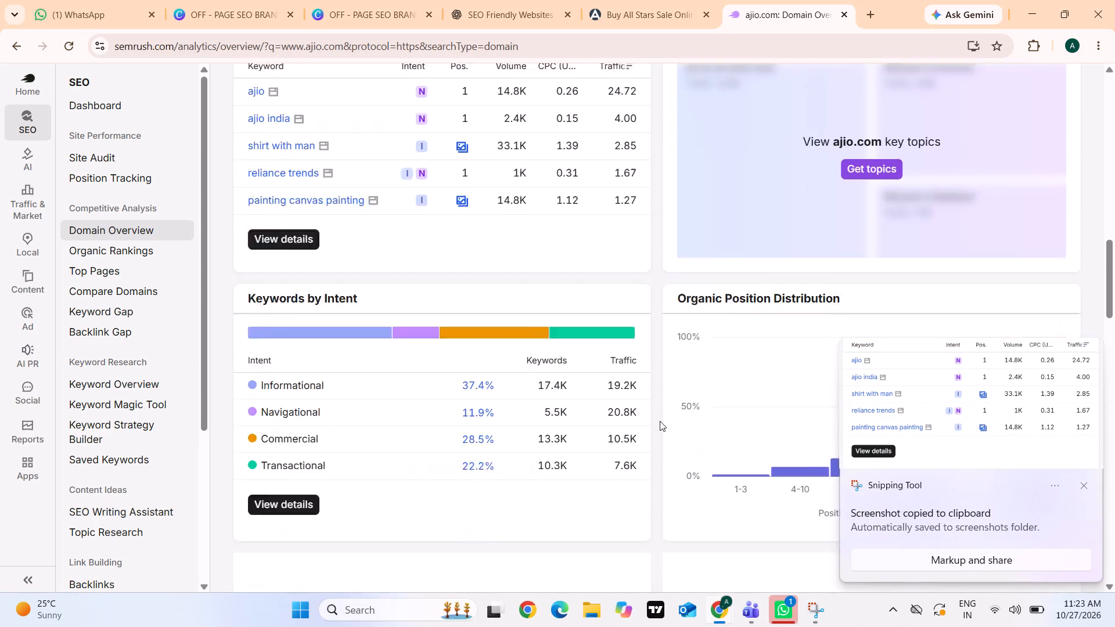
scroll(660, 421, down, 2)
click(980, 386)
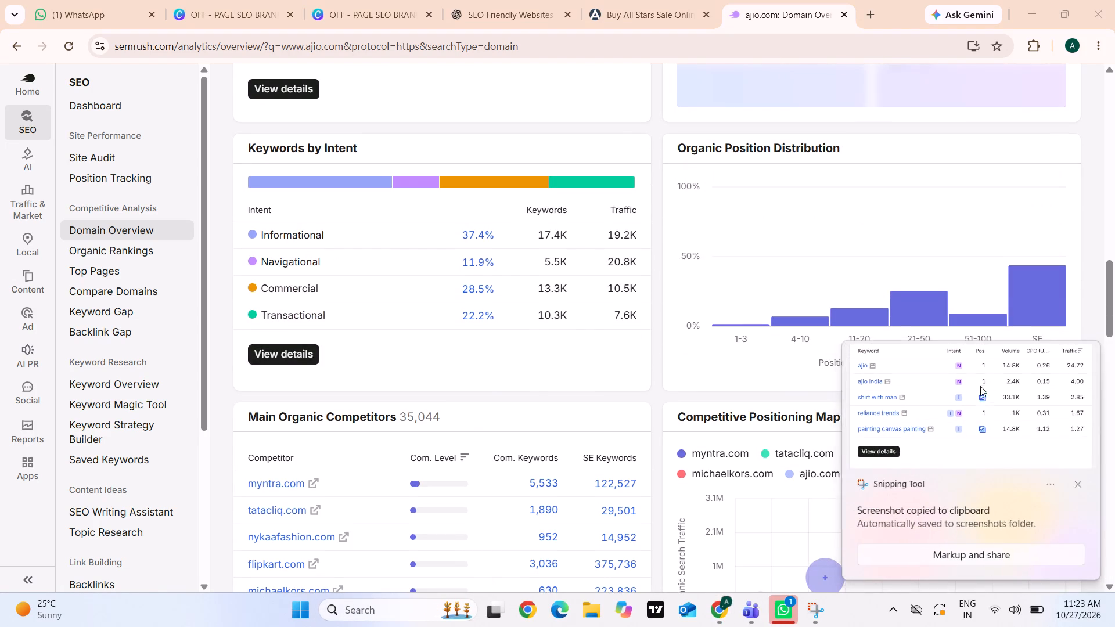
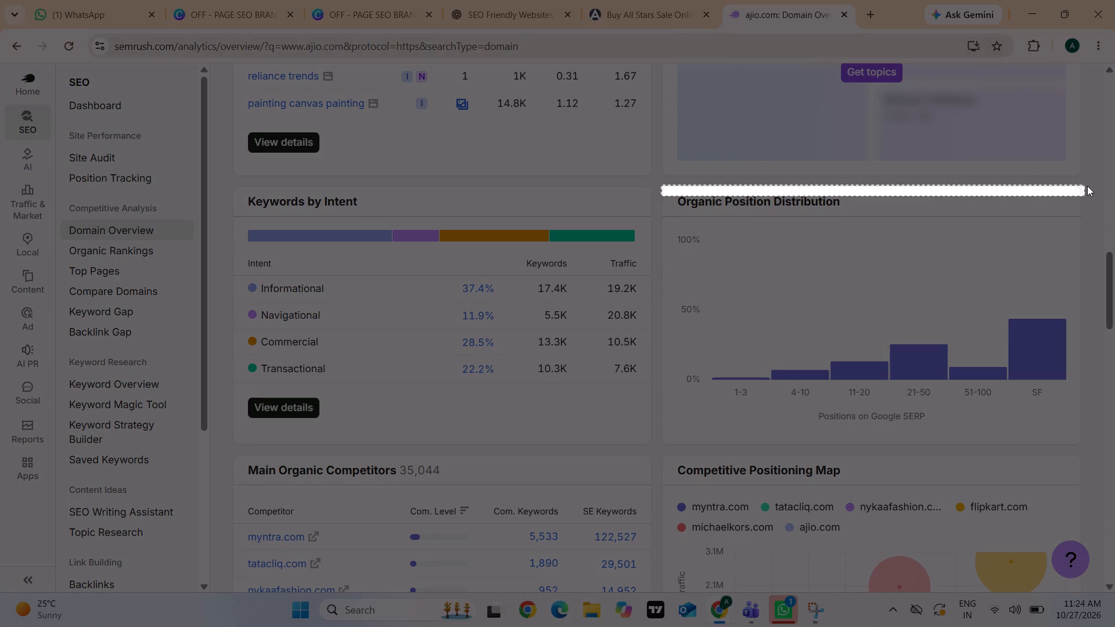
Capture a screen snip of the whole Organic Position Distribution chart card for ajio.com, from its heading through the Positions on Google SERP label.
drag(1087, 186, 1083, 446)
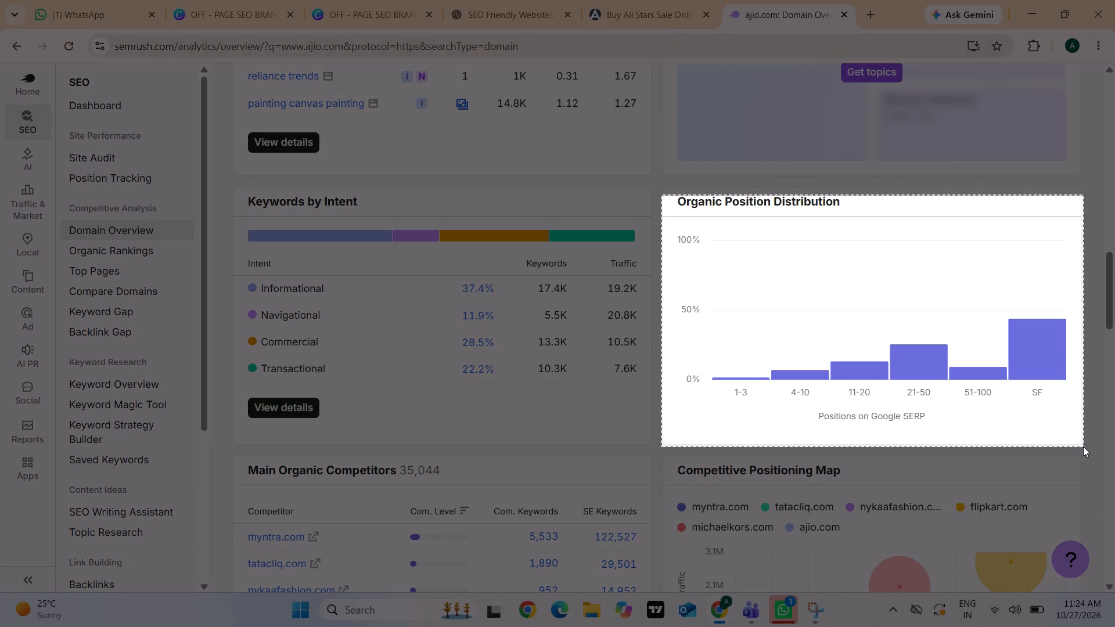
drag(1083, 446, 1088, 449)
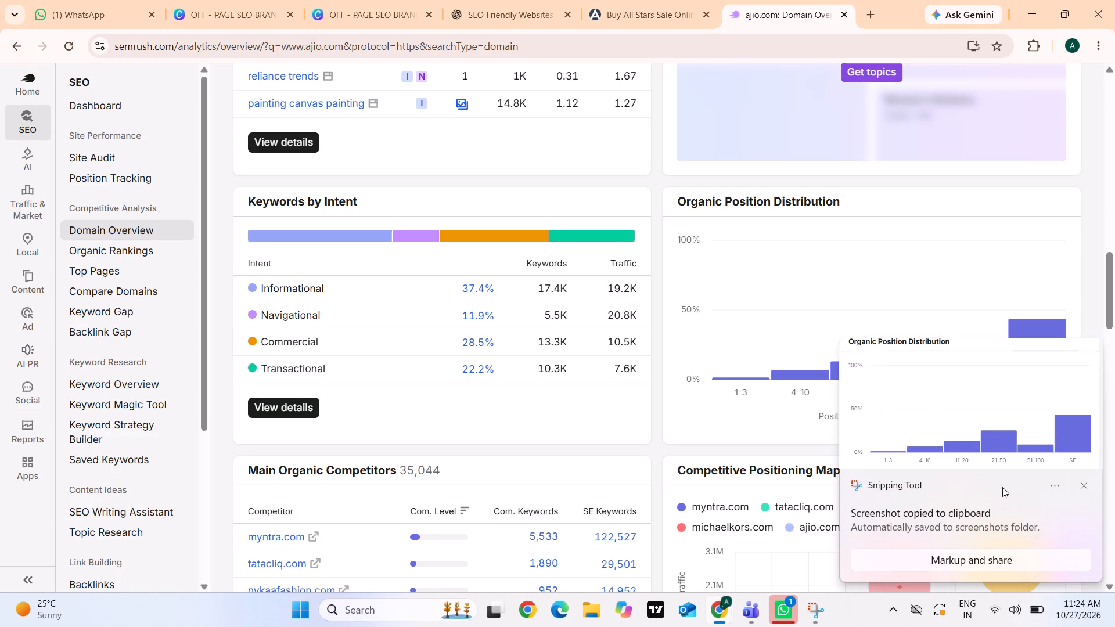
Open the captured Organic Position Distribution snip in Snipping Tool and bring up the options for saving, copying or sharing the image.
click(976, 441)
right_click(685, 425)
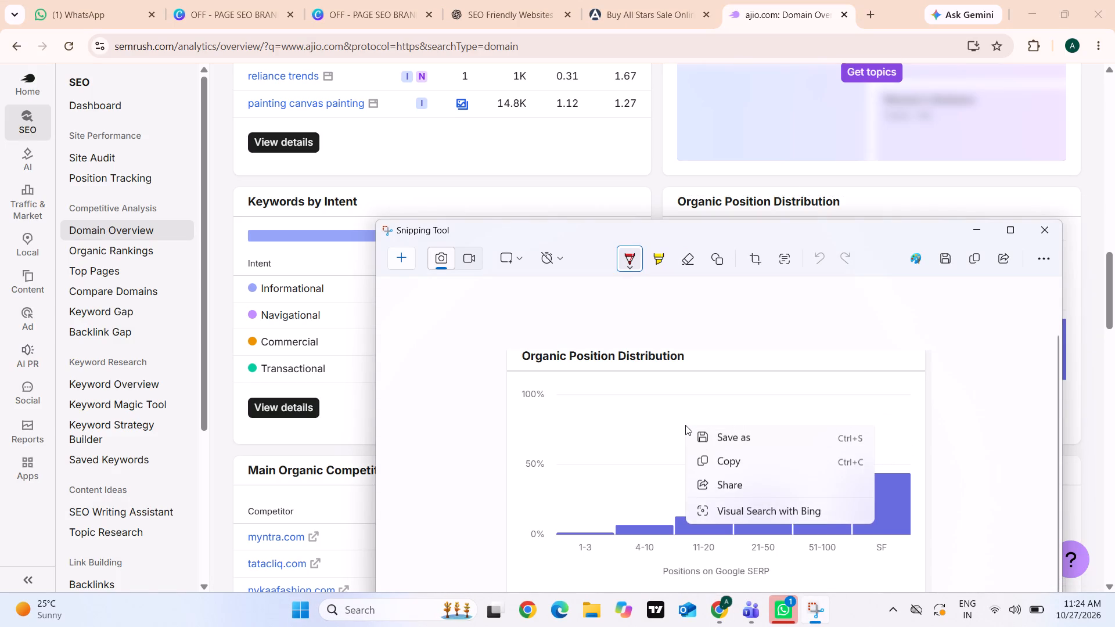
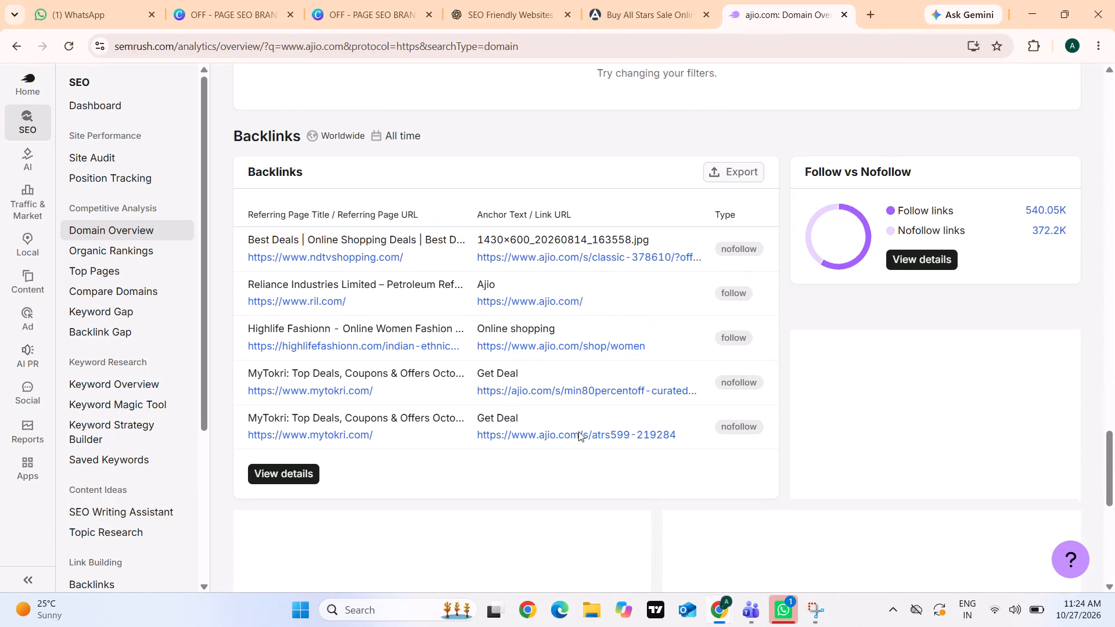
Capture a screen snip of ajio.com's Backlinks section covering the Backlinks table, Follow vs Nofollow and Backlink Types cards.
scroll(578, 431, up, 1)
scroll(578, 431, down, 2)
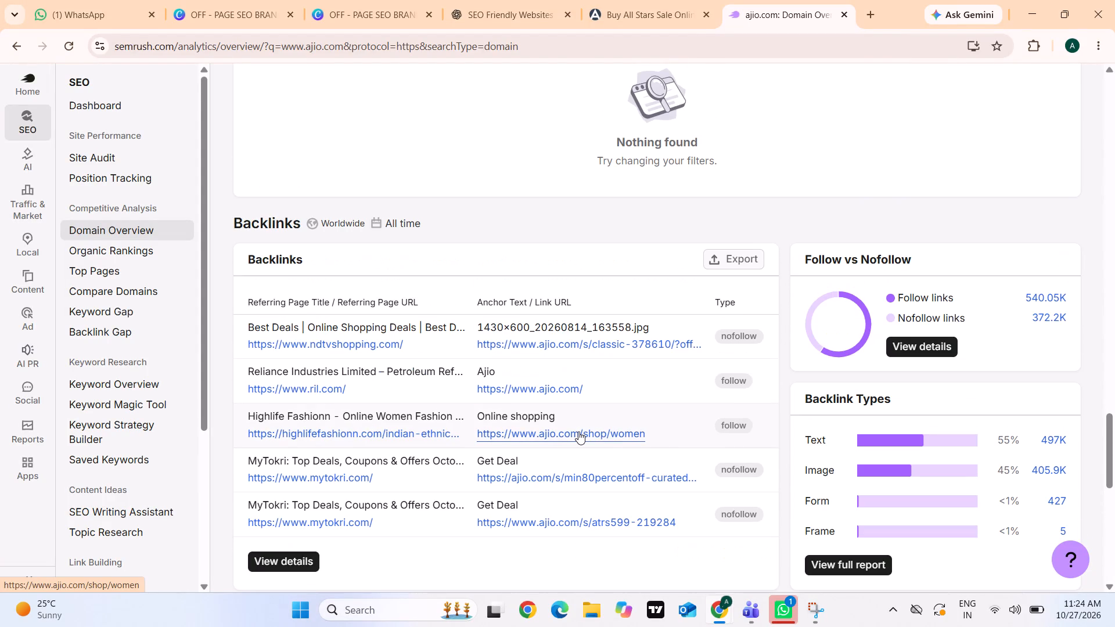
scroll(578, 431, down, 1)
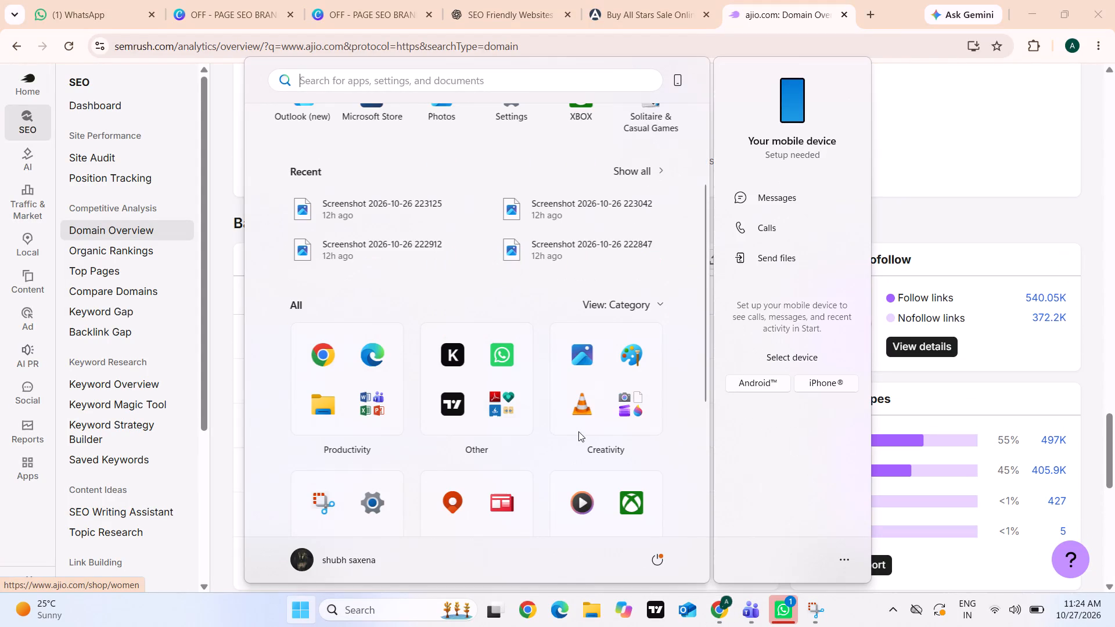
scroll(578, 431, down, 1)
click(980, 217)
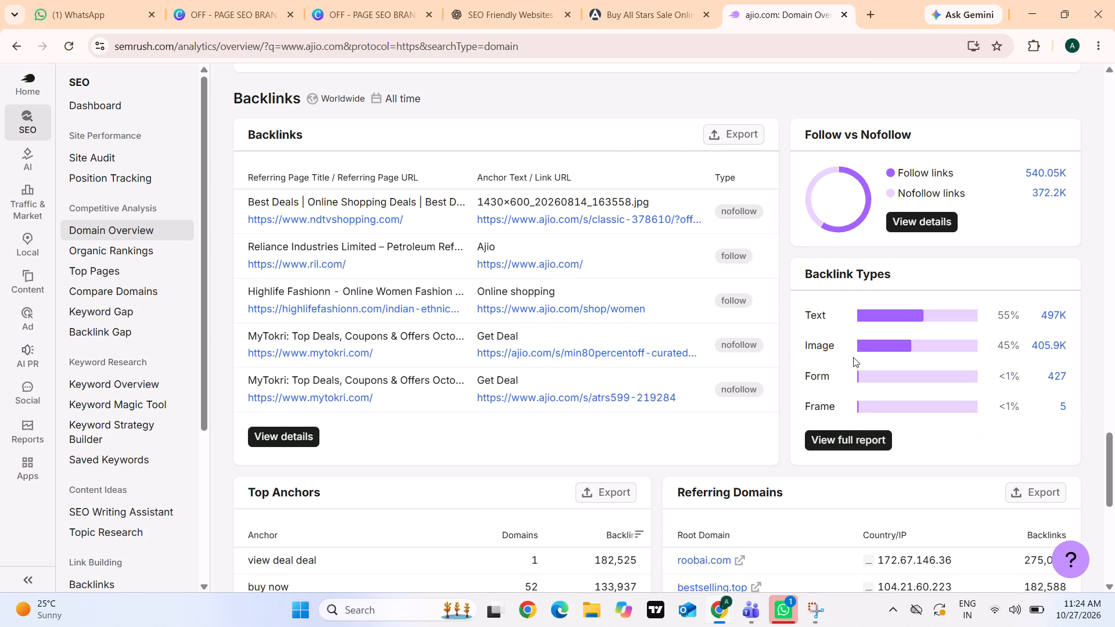
key(shift+super+s)
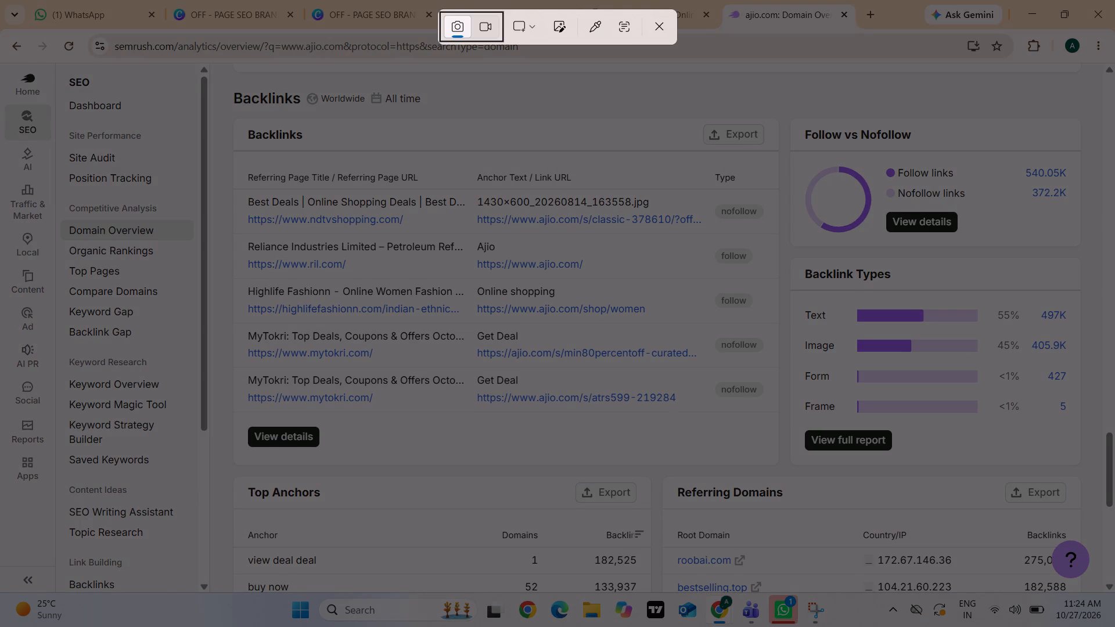
drag(232, 118, 754, 121)
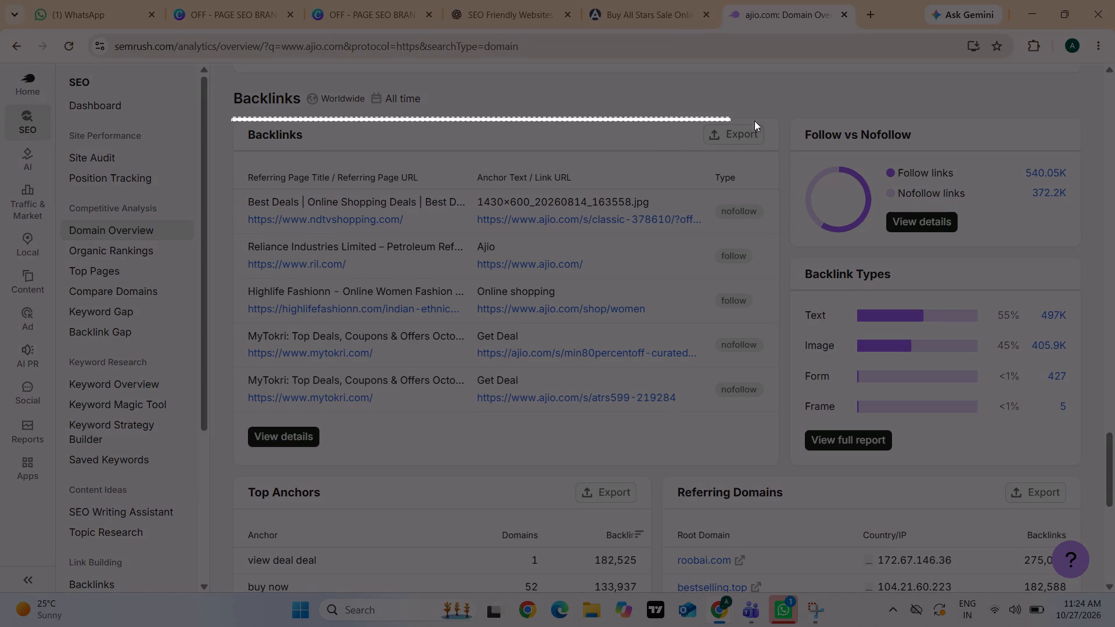
drag(754, 121, 1001, 121)
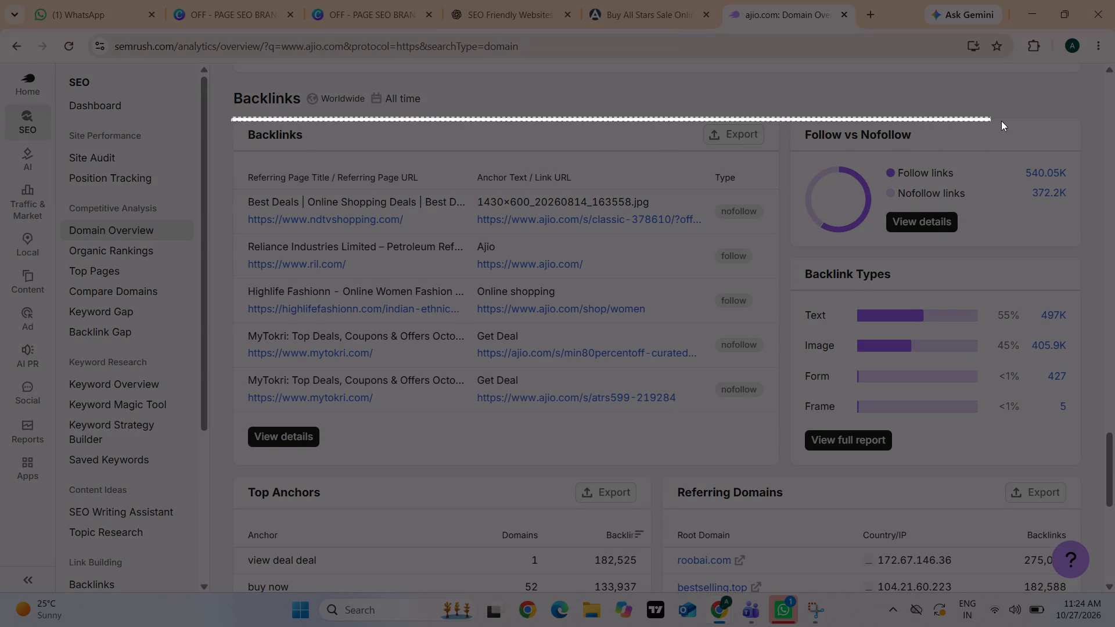
drag(1001, 121, 1080, 168)
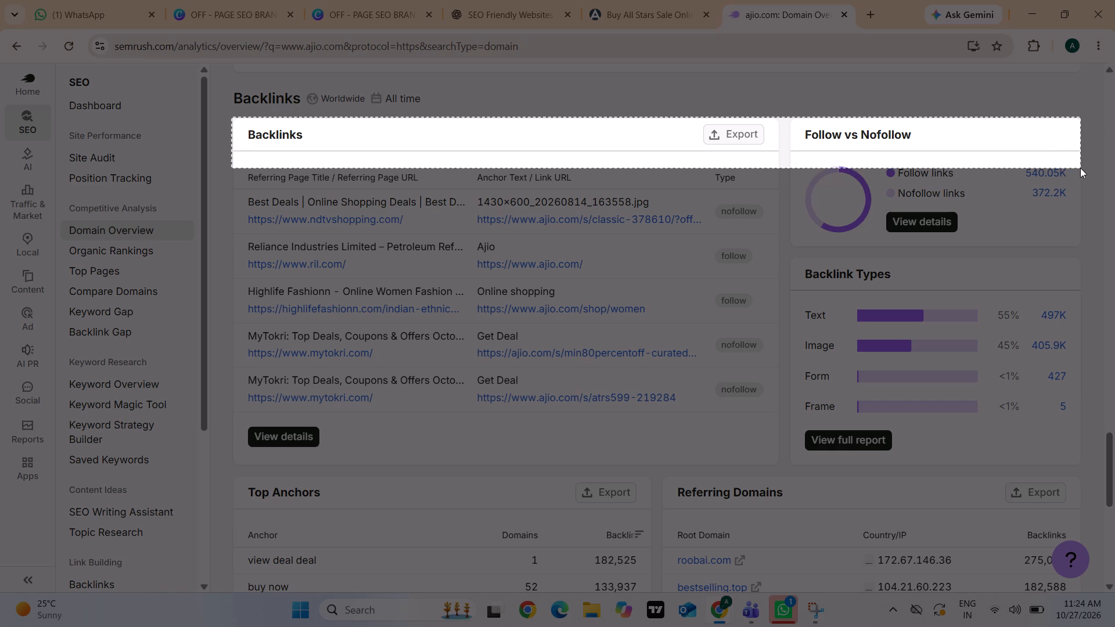
drag(1080, 168, 1097, 498)
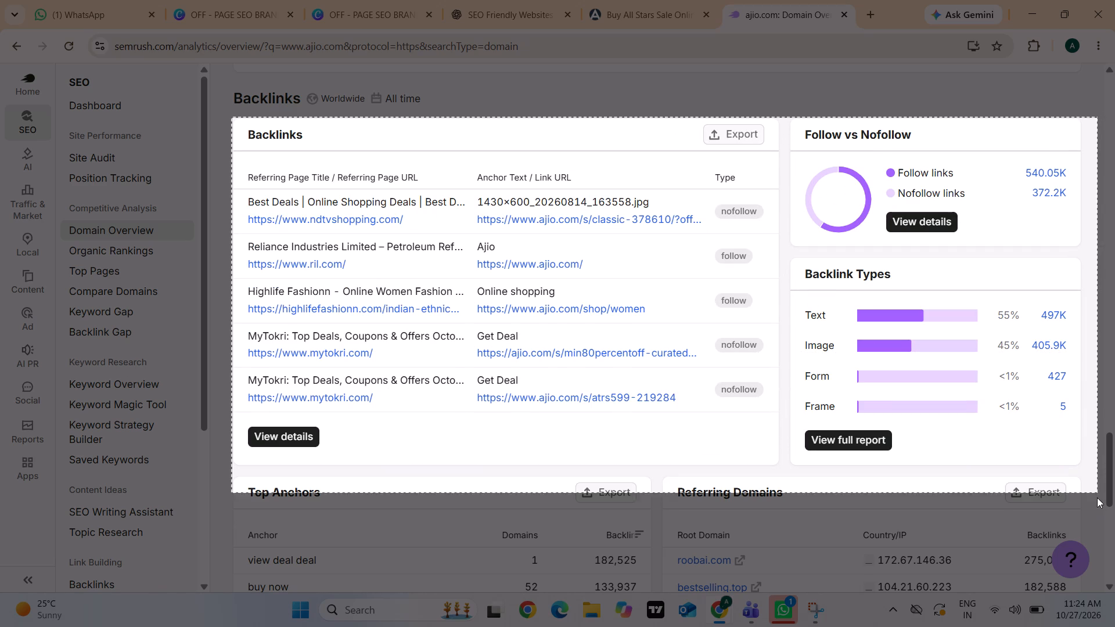
drag(1097, 498, 1078, 467)
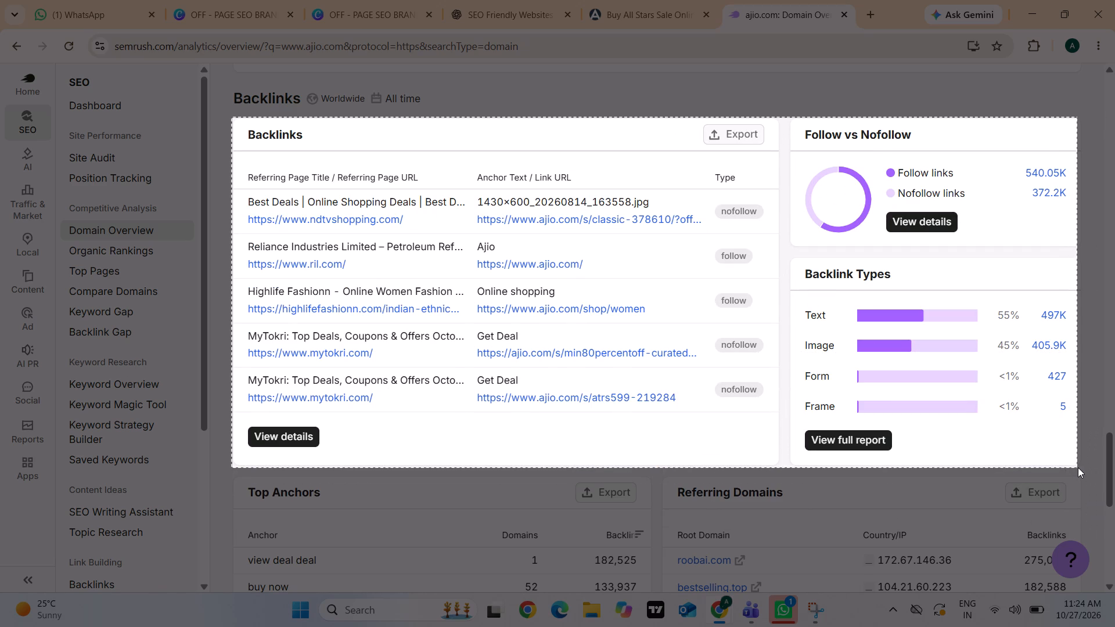
drag(1078, 467, 1082, 467)
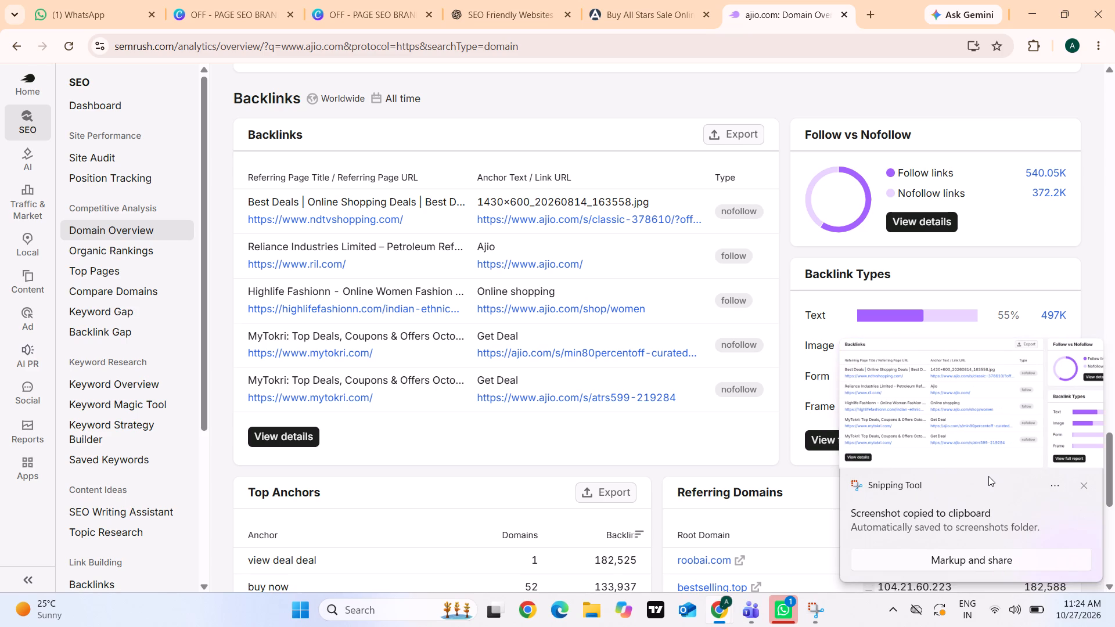
Open the captured Backlinks snip in Snipping Tool and copy the image.
click(988, 476)
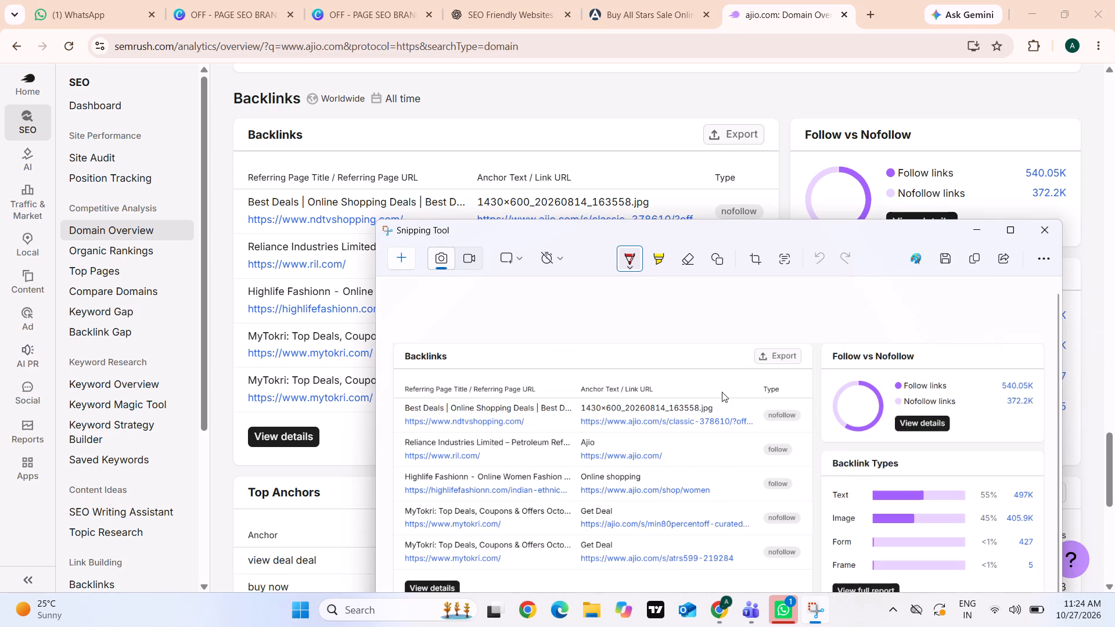
right_click(722, 392)
click(772, 423)
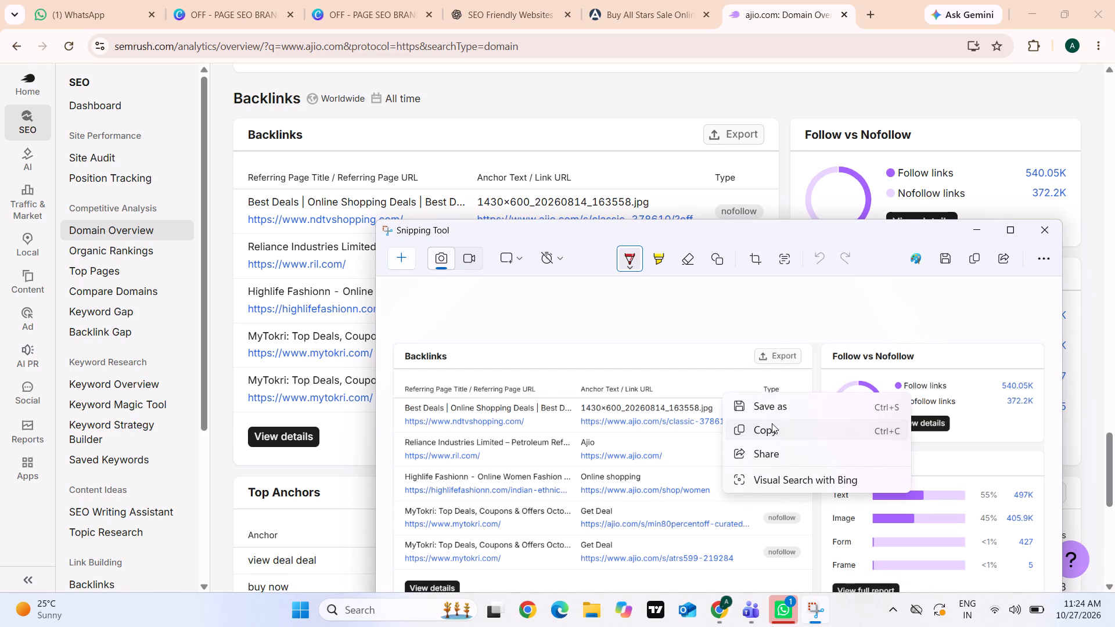
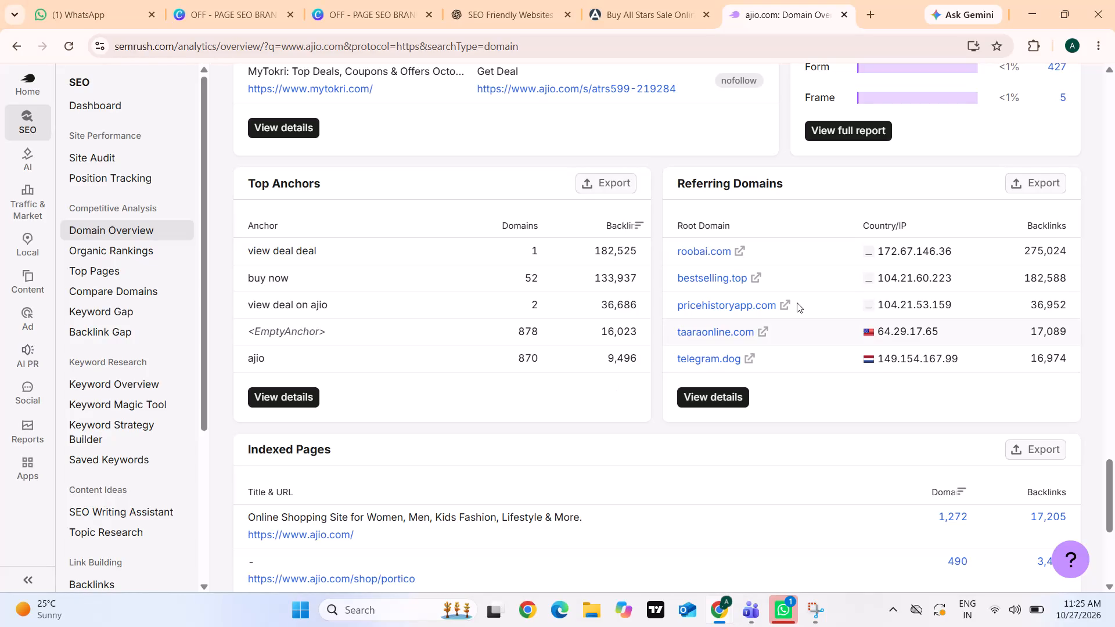
Capture a screen snip of ajio.com's Referring Domains card and open the captured image in Snipping Tool.
key(shift+super+s)
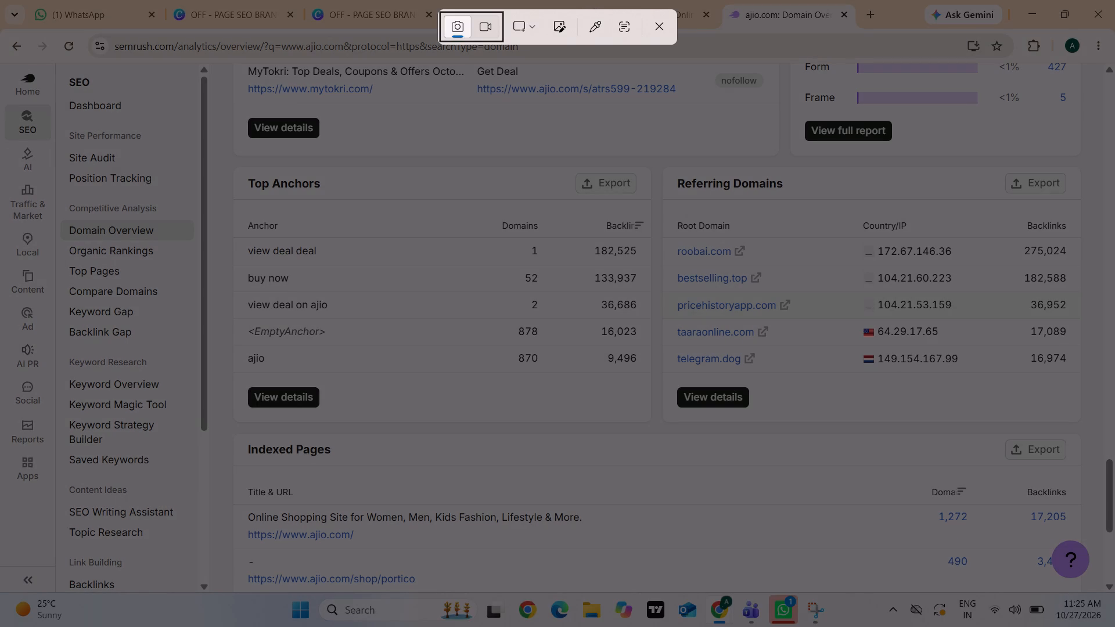
drag(662, 174, 1081, 464)
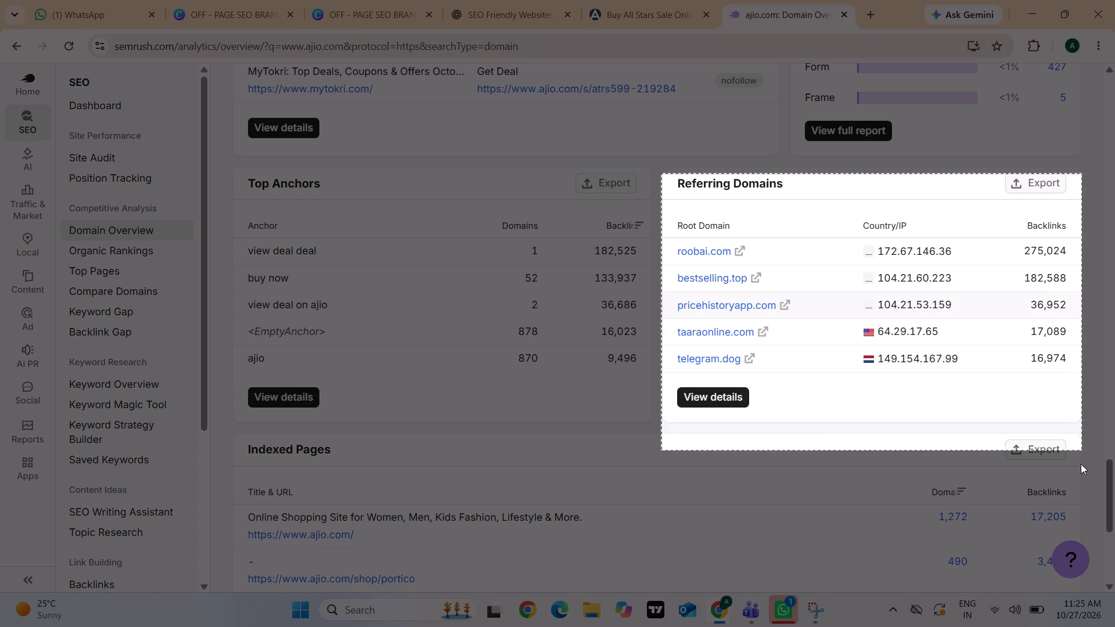
drag(1081, 464, 1078, 421)
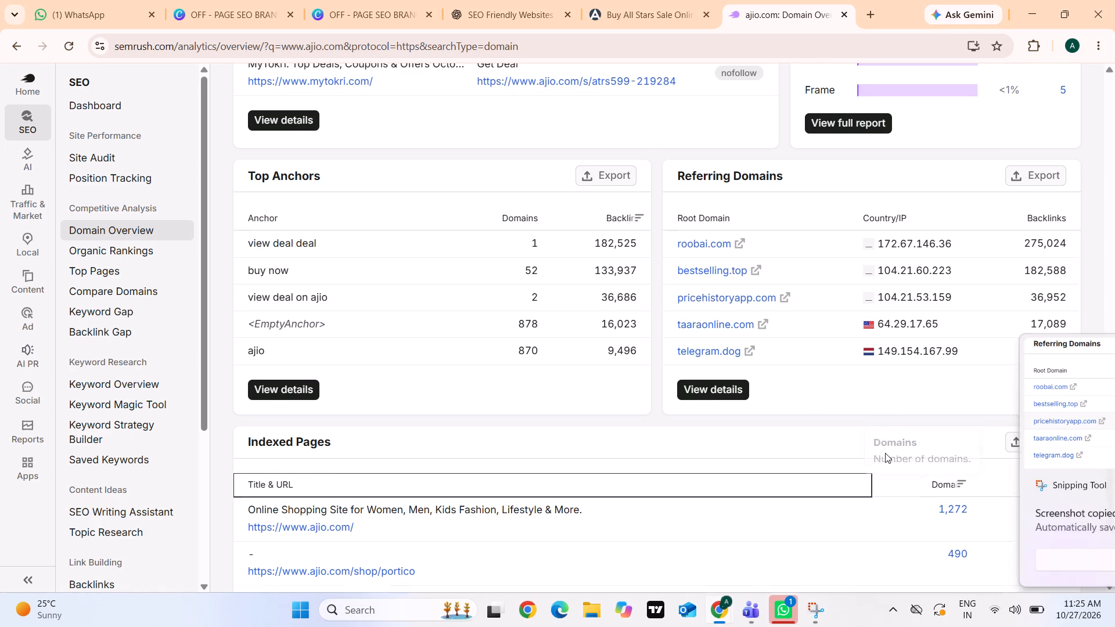
click(898, 438)
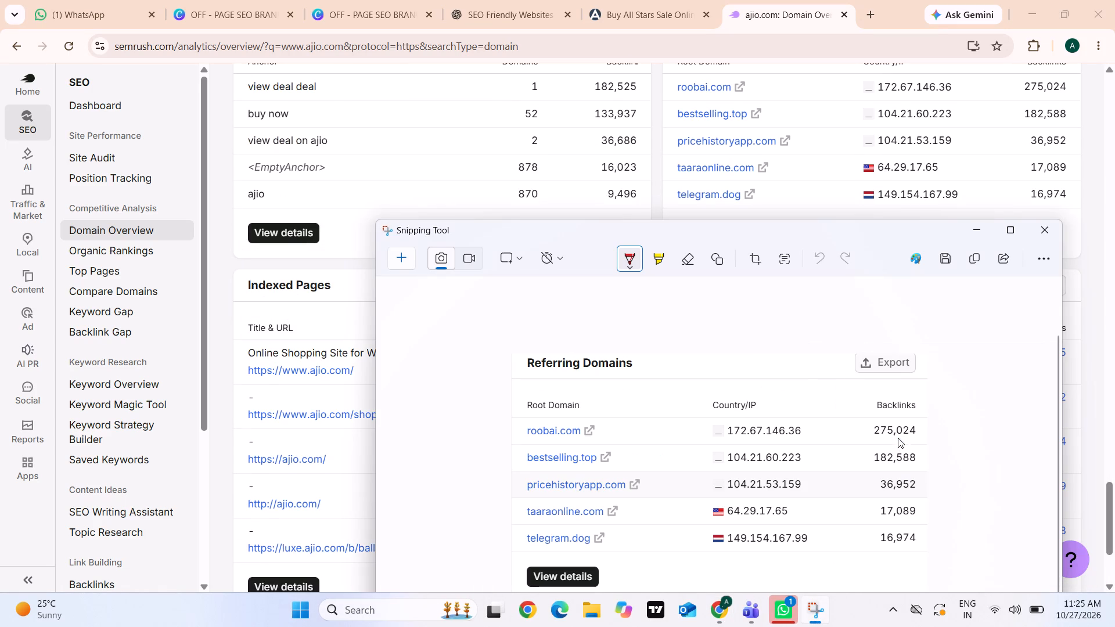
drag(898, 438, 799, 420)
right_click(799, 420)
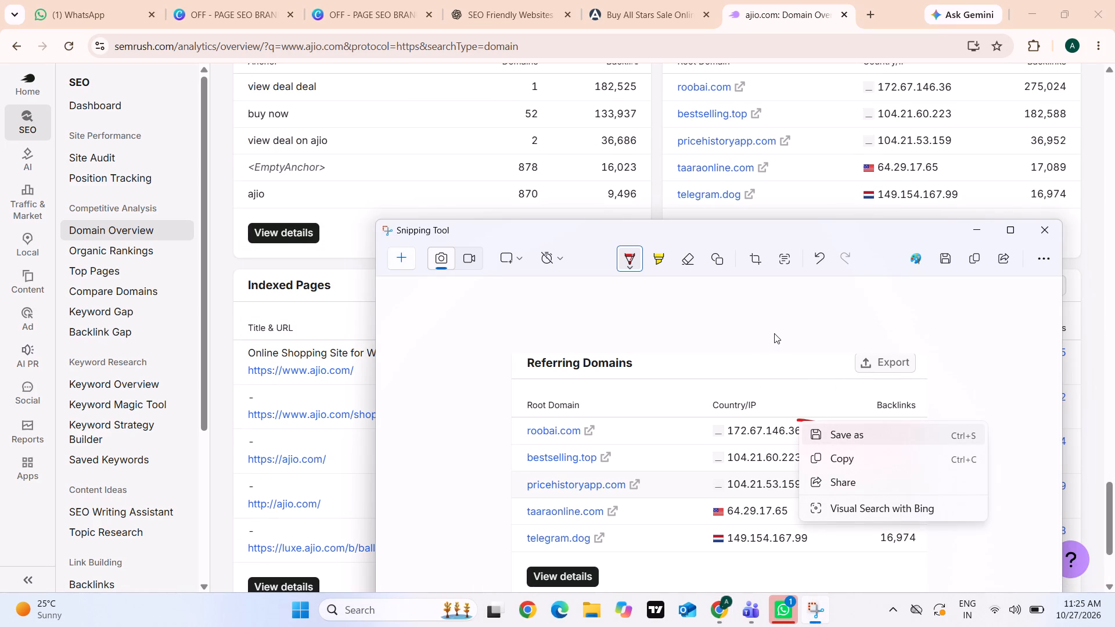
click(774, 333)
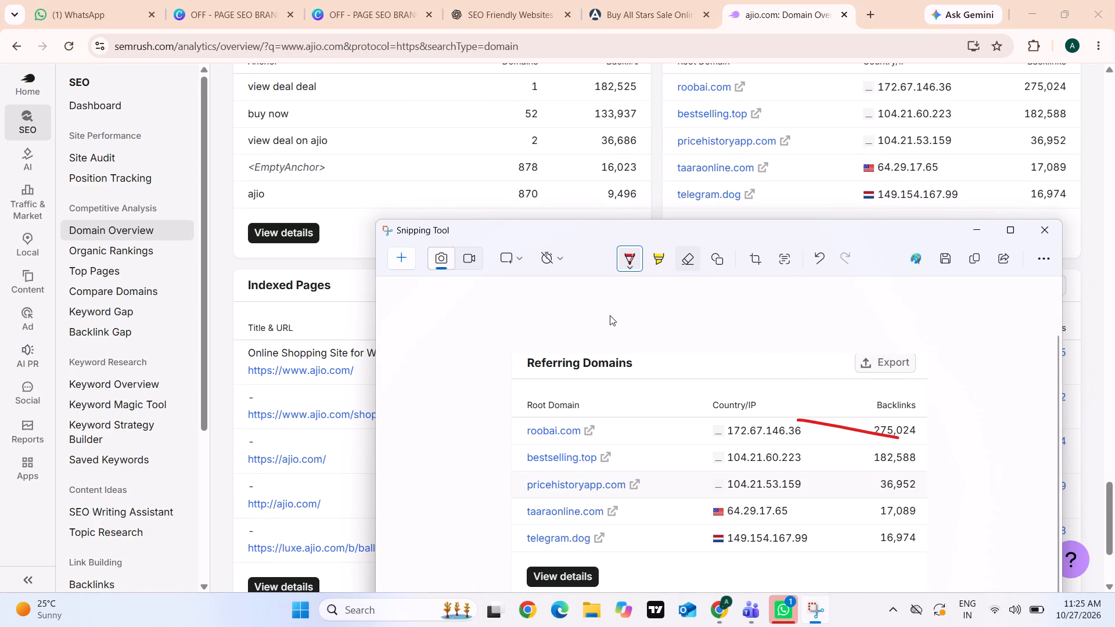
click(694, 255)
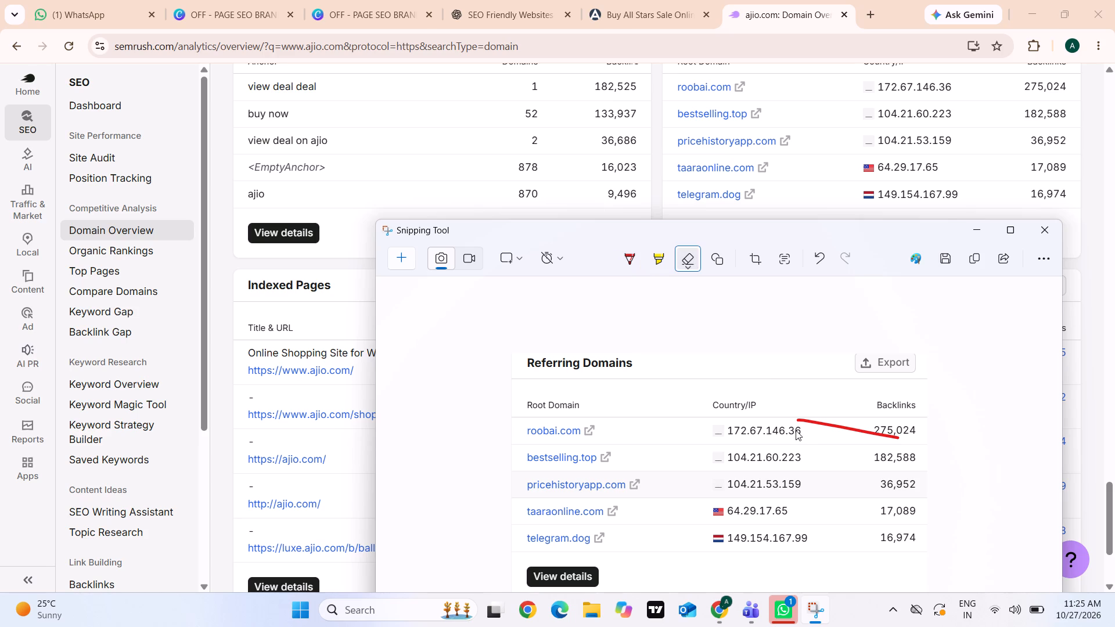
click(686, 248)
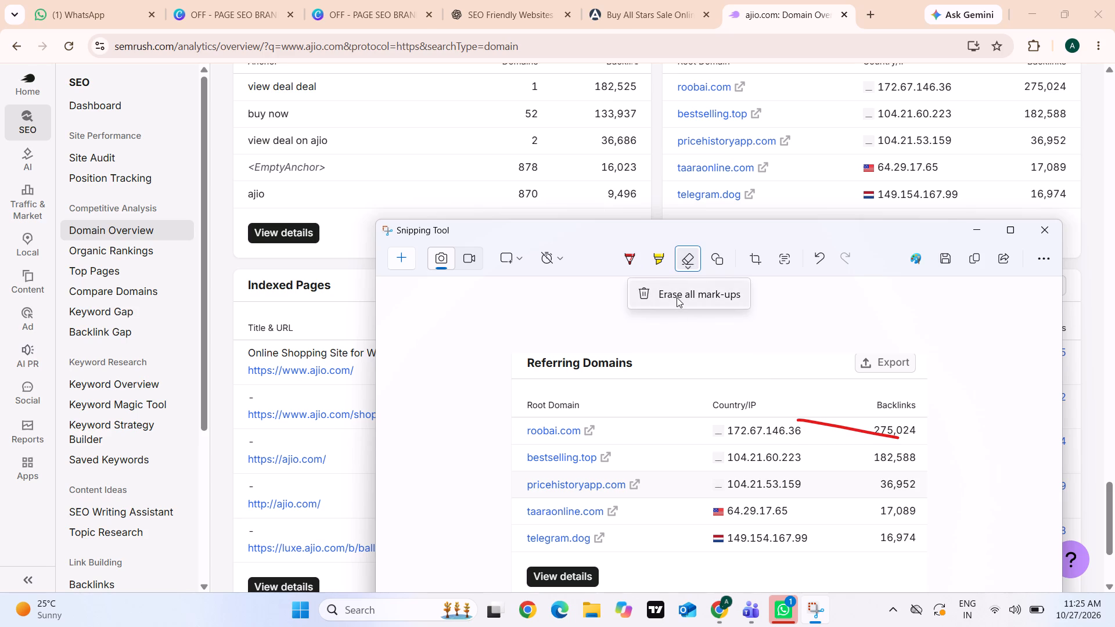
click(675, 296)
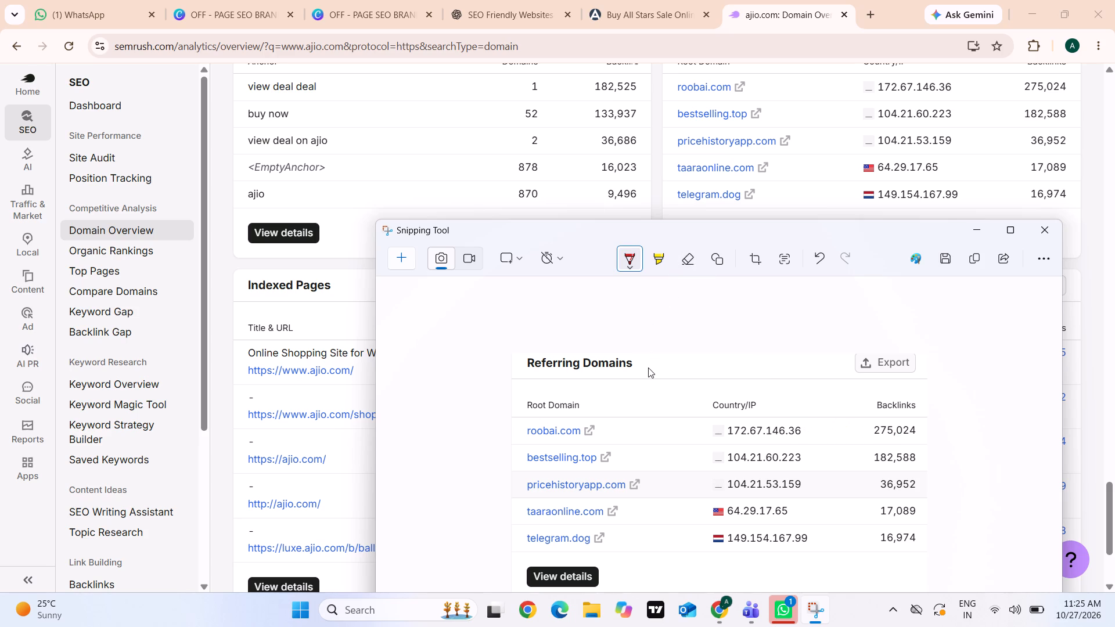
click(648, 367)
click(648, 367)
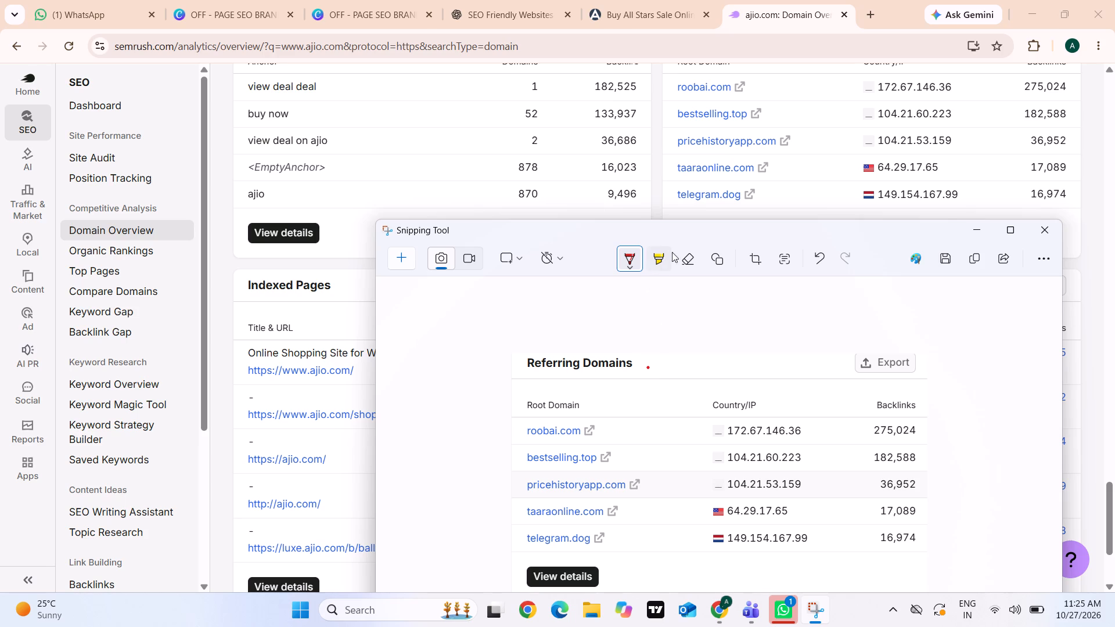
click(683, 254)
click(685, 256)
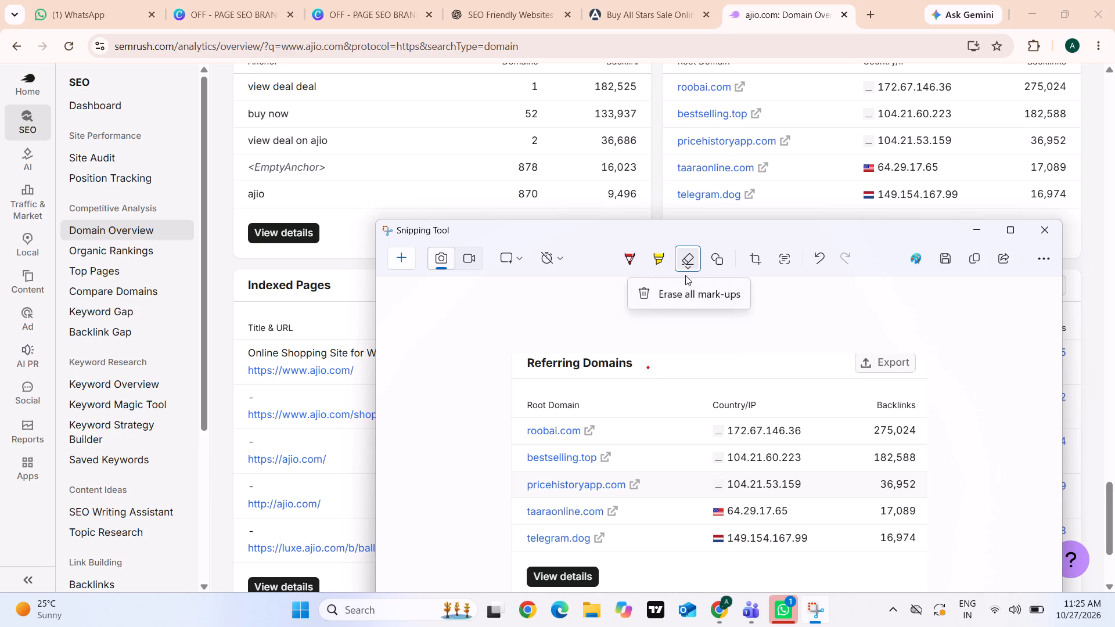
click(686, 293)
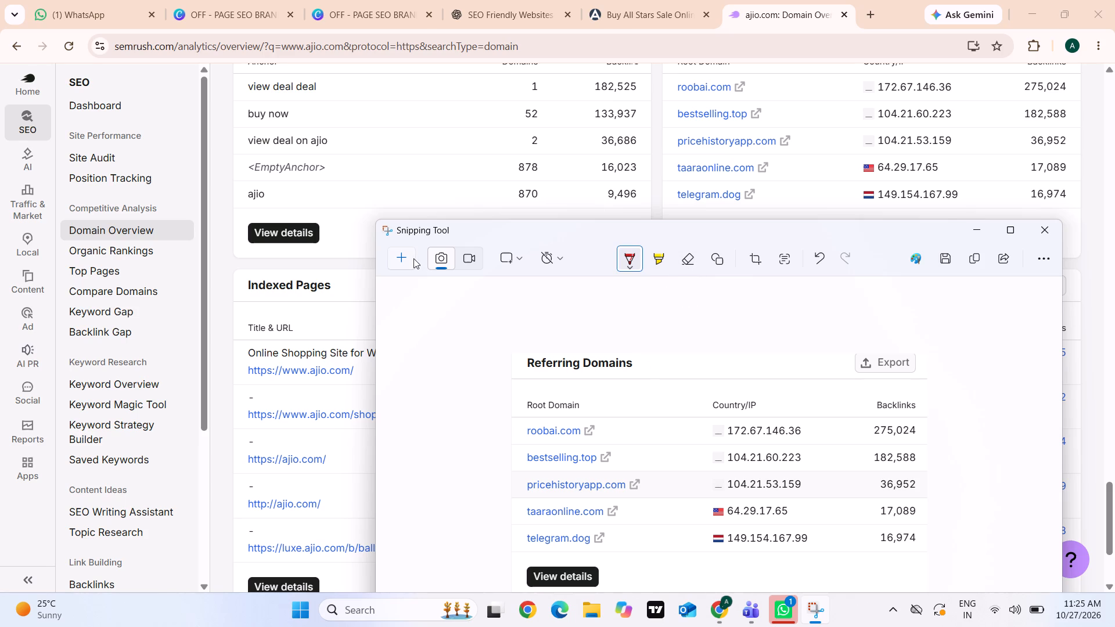
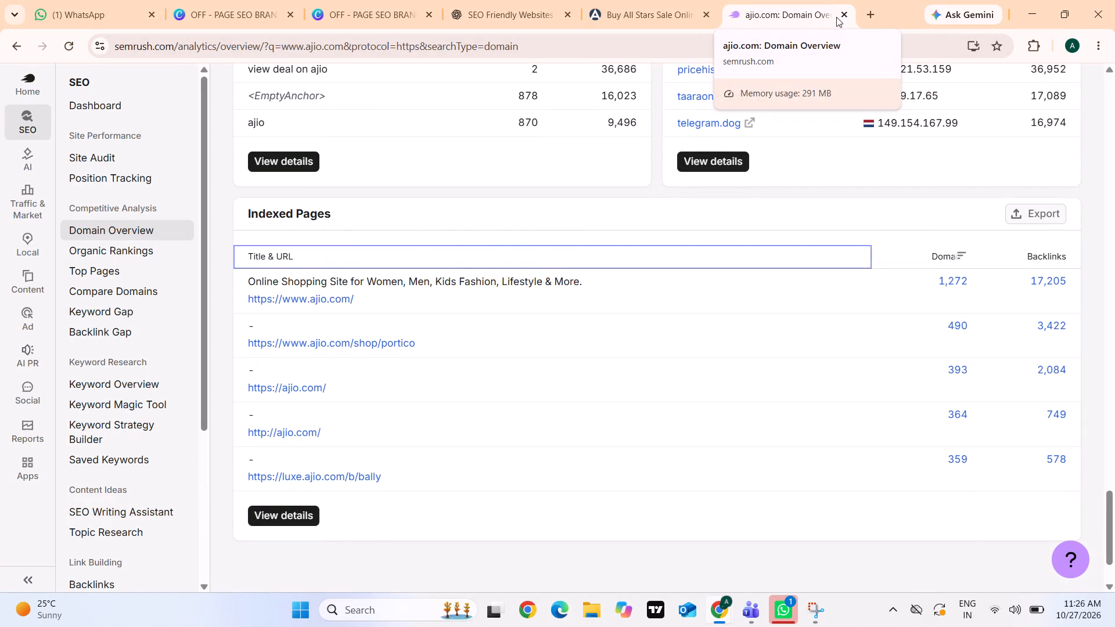
Close the Semrush domain overview and copy all the text on page 1 of the Nykaa Fashion design in Canva.
click(841, 17)
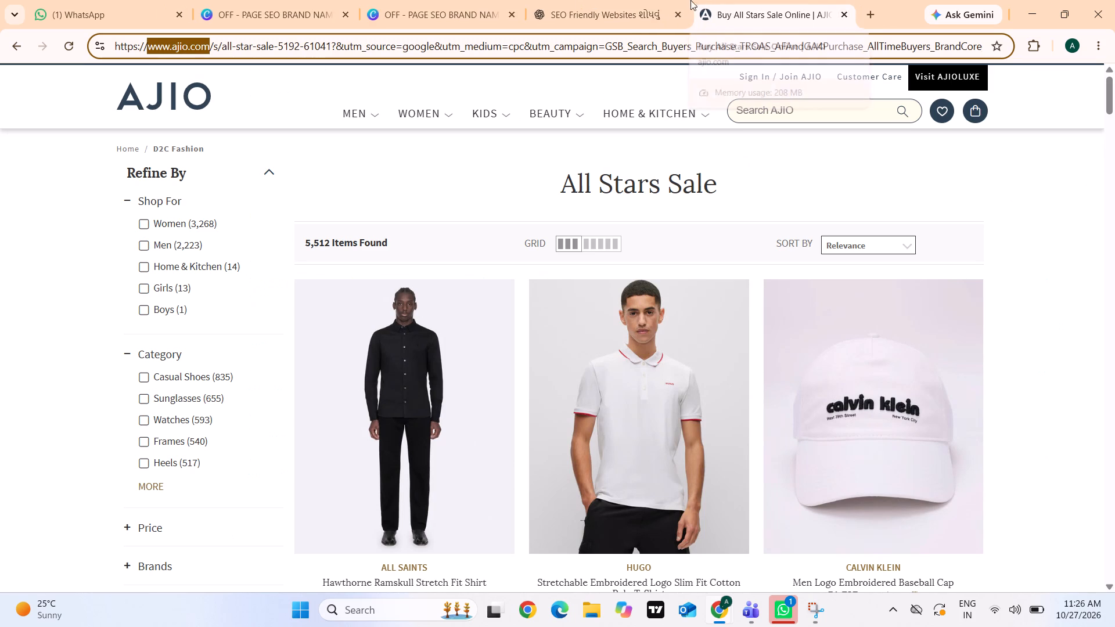
click(484, 0)
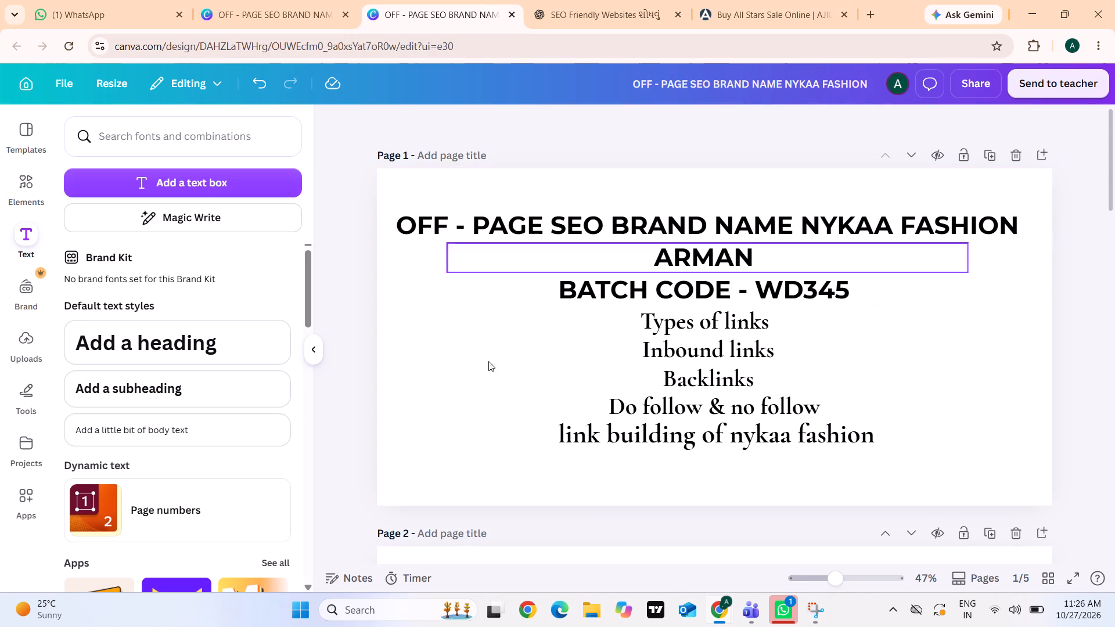
click(519, 298)
key(ctrl+a)
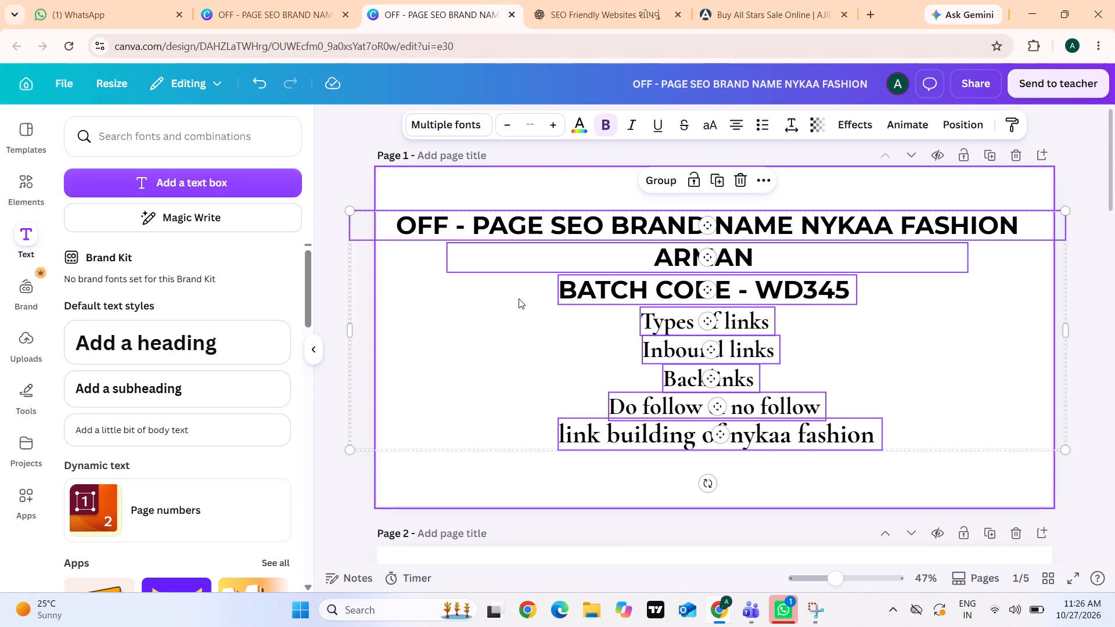
key(ctrl+c)
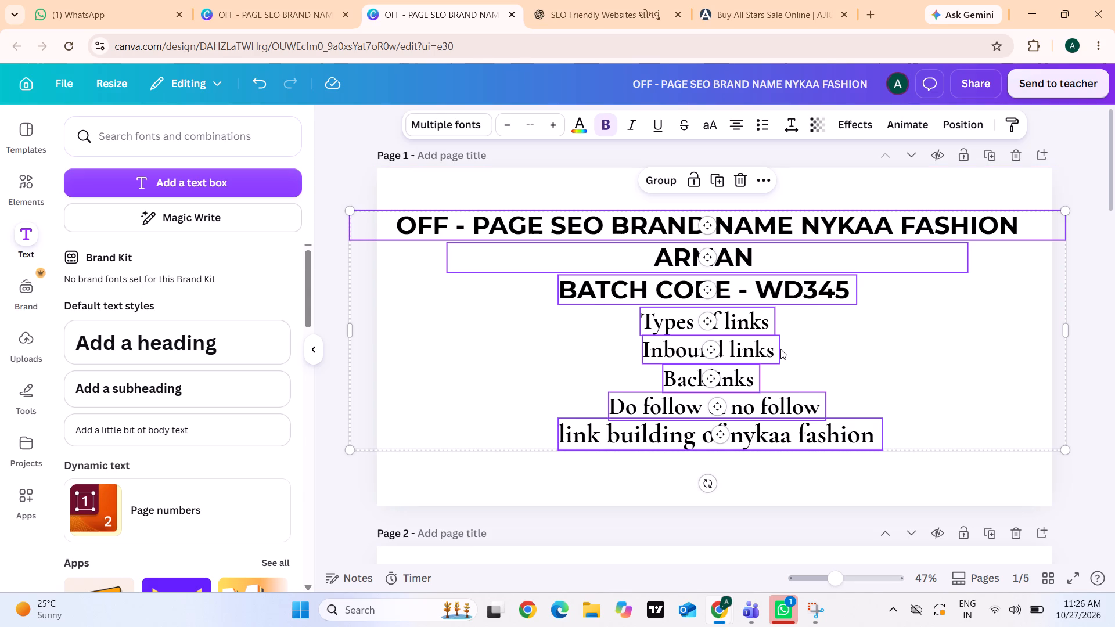
click(1084, 350)
scroll(1019, 372, down, 1)
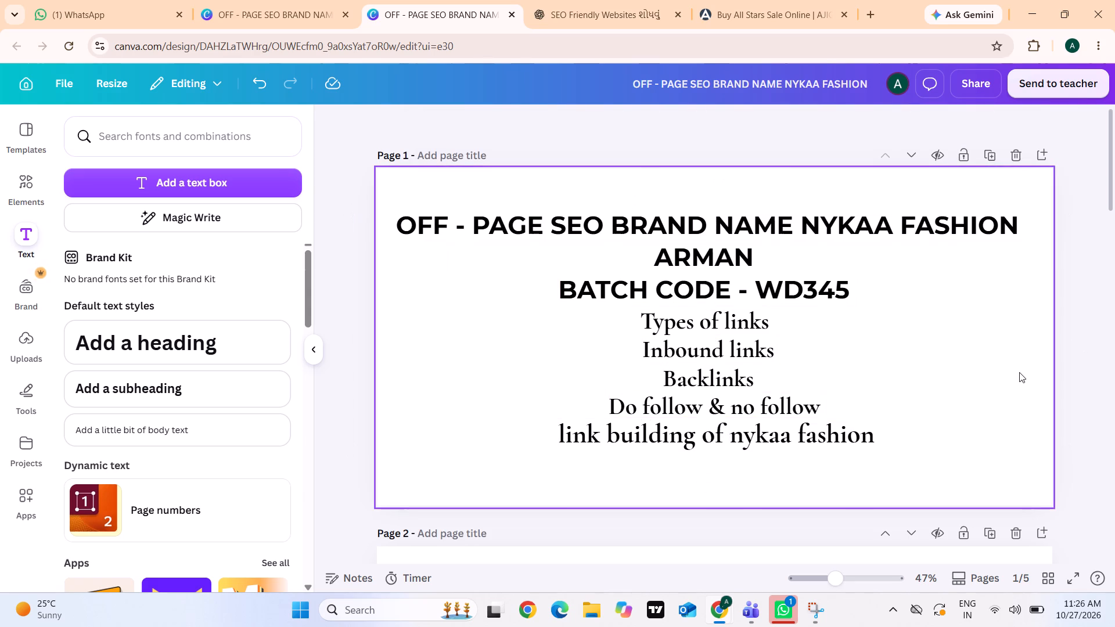
scroll(1019, 372, down, 3)
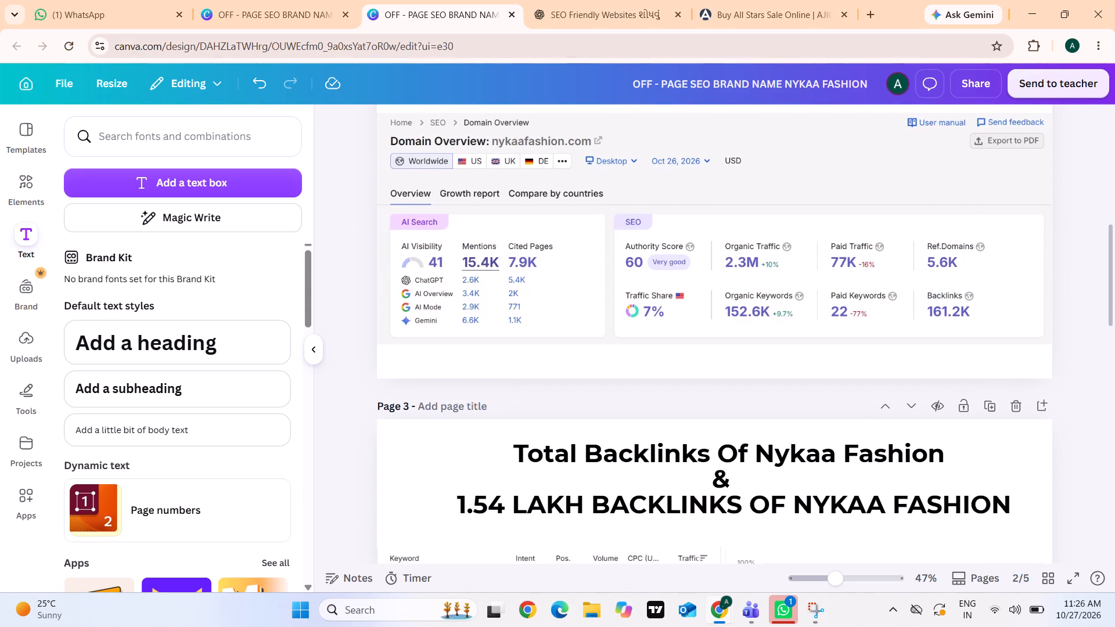
Return the Nykaa Fashion design's browser tab to the Canva home page and close the other OFF - PAGE SEO design tab.
click(20, 81)
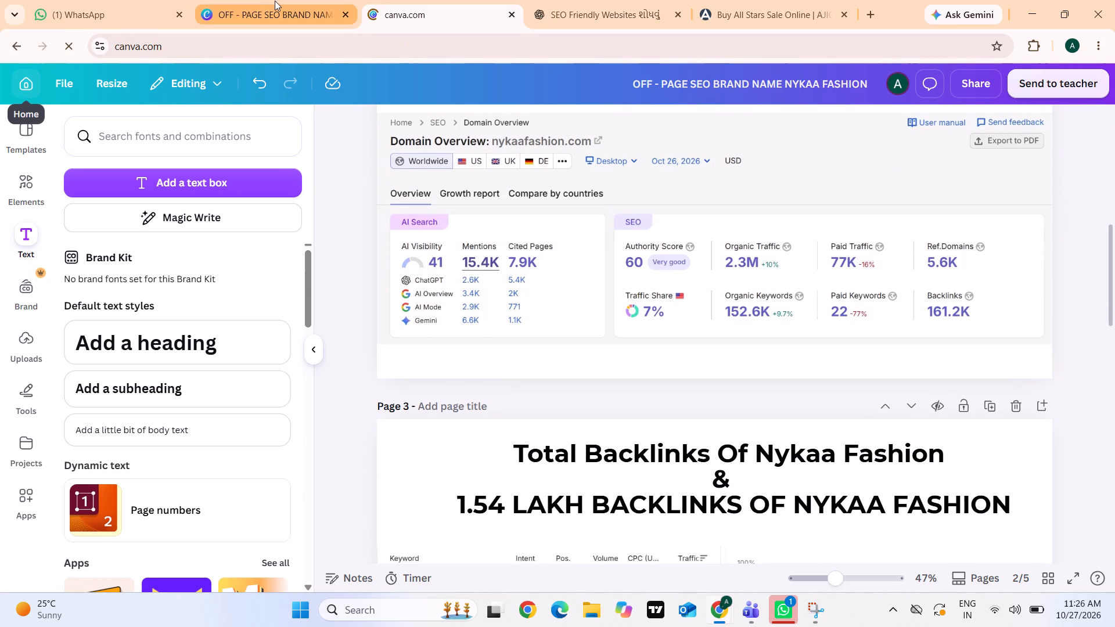
click(275, 1)
click(342, 19)
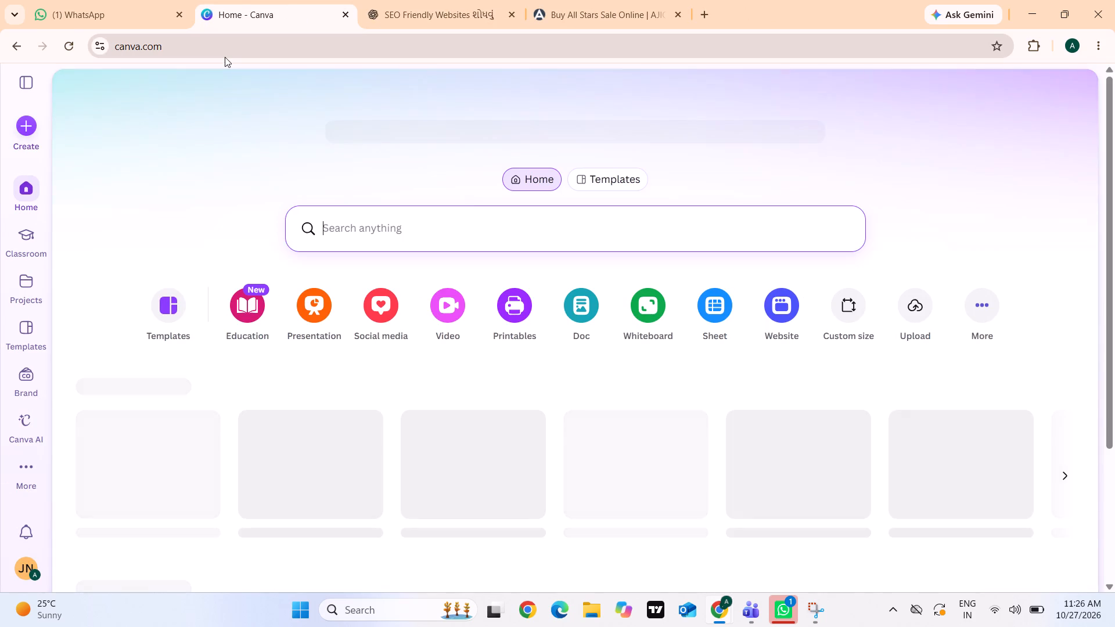
Create a new custom-size Canva design 2000 px wide and 1000 px high.
click(33, 135)
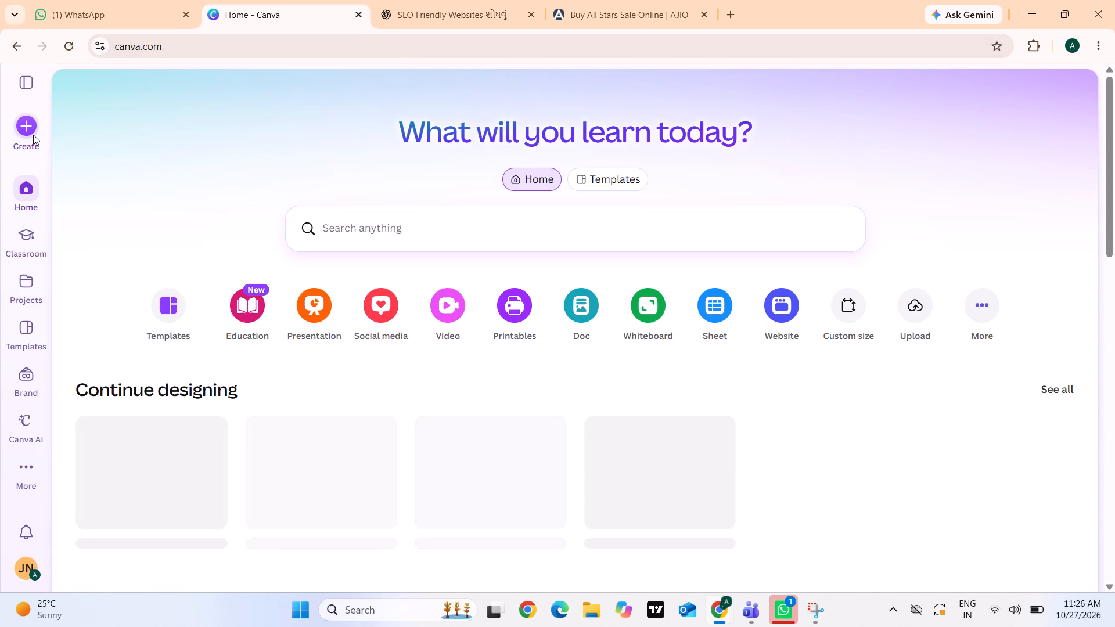
click(21, 135)
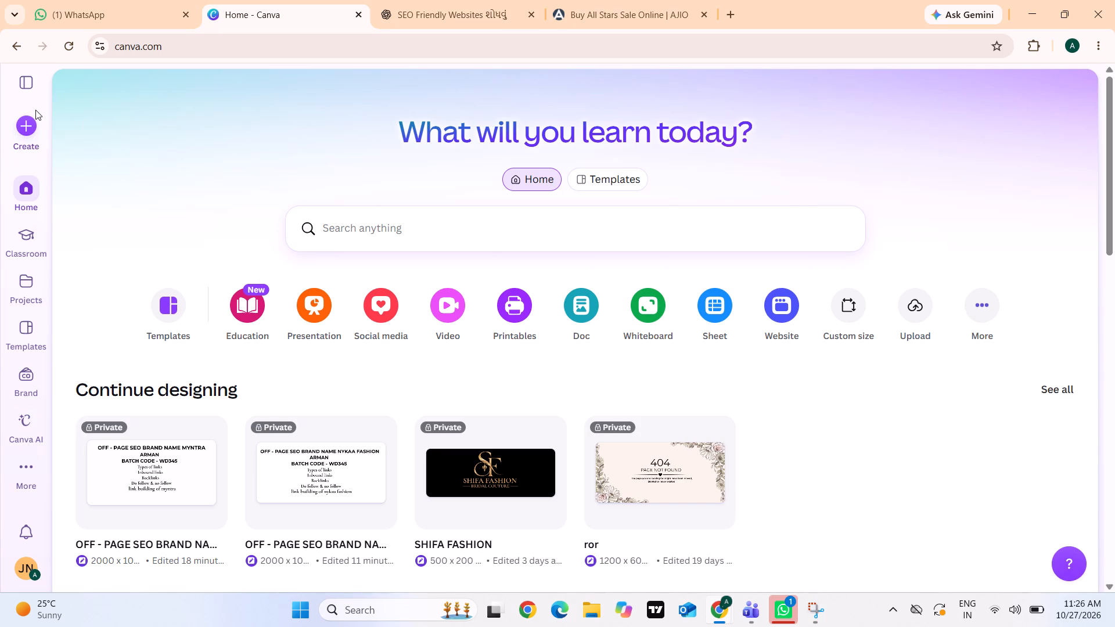
click(35, 125)
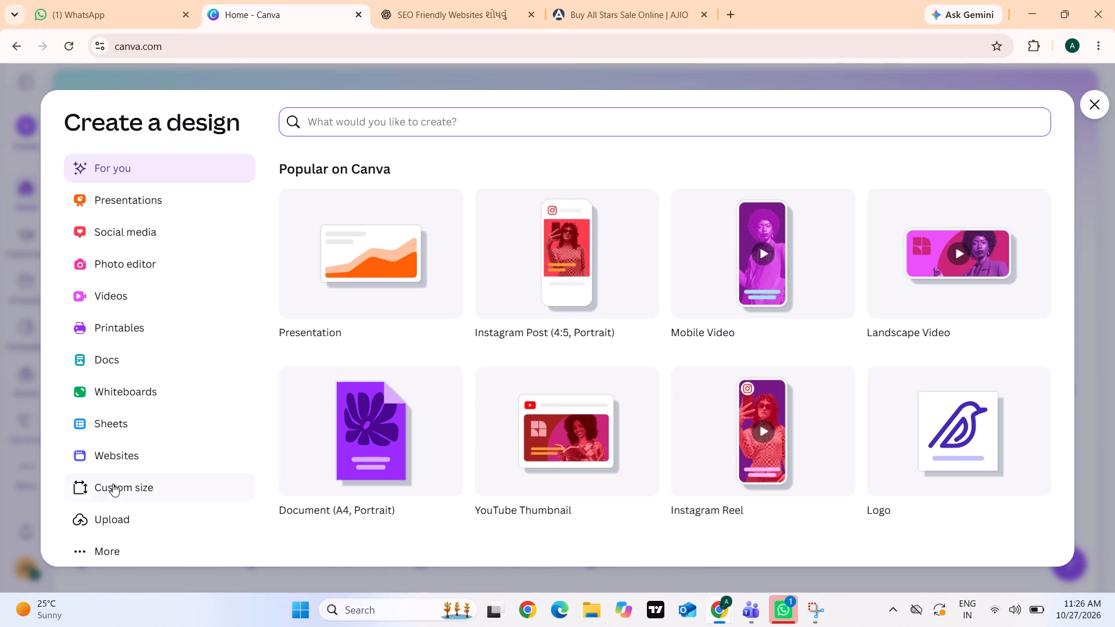
click(113, 484)
click(351, 186)
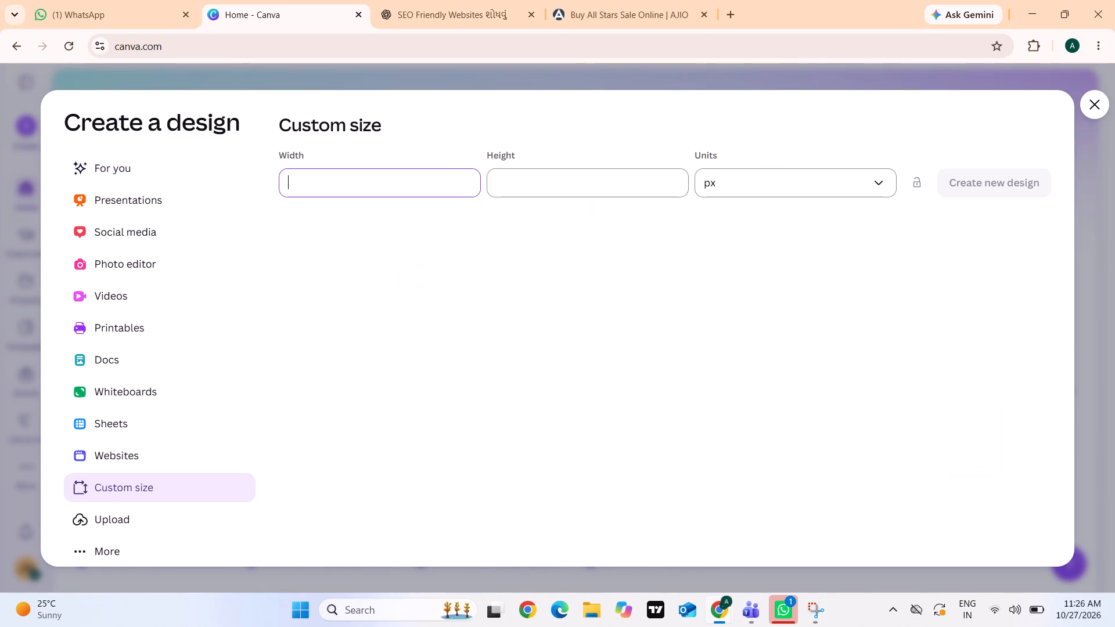
text(200)
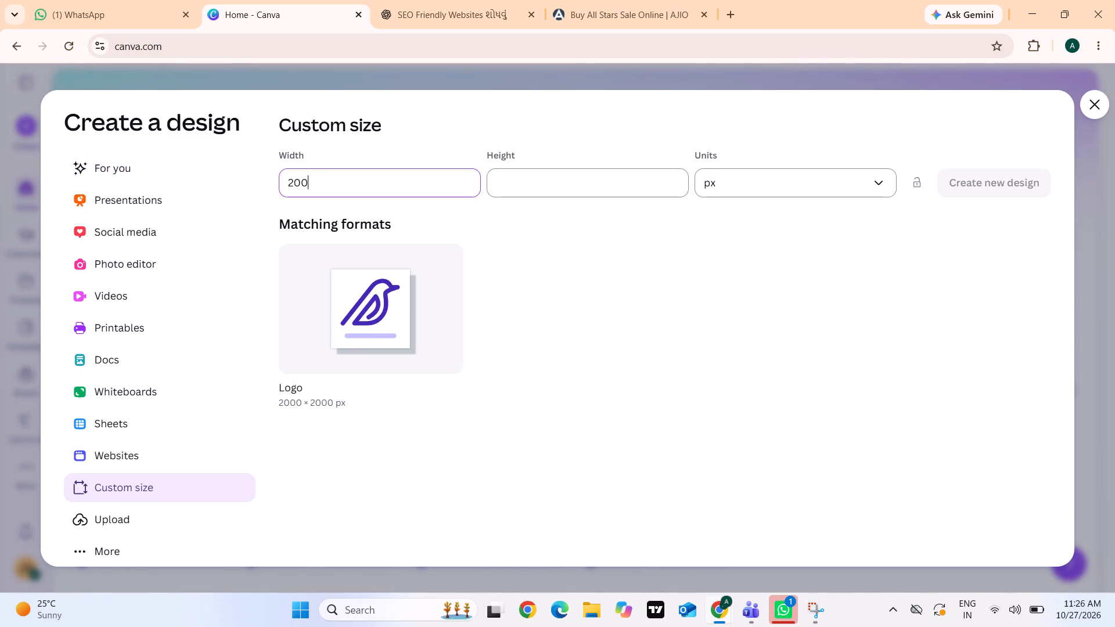
key(0)
click(539, 178)
text(1000)
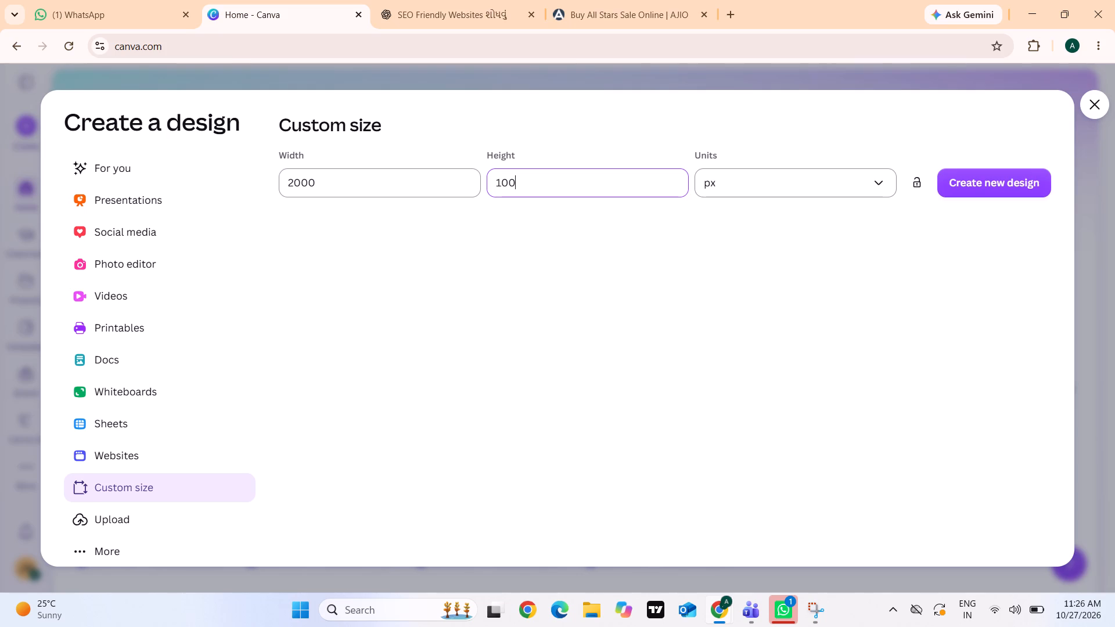
key(Return)
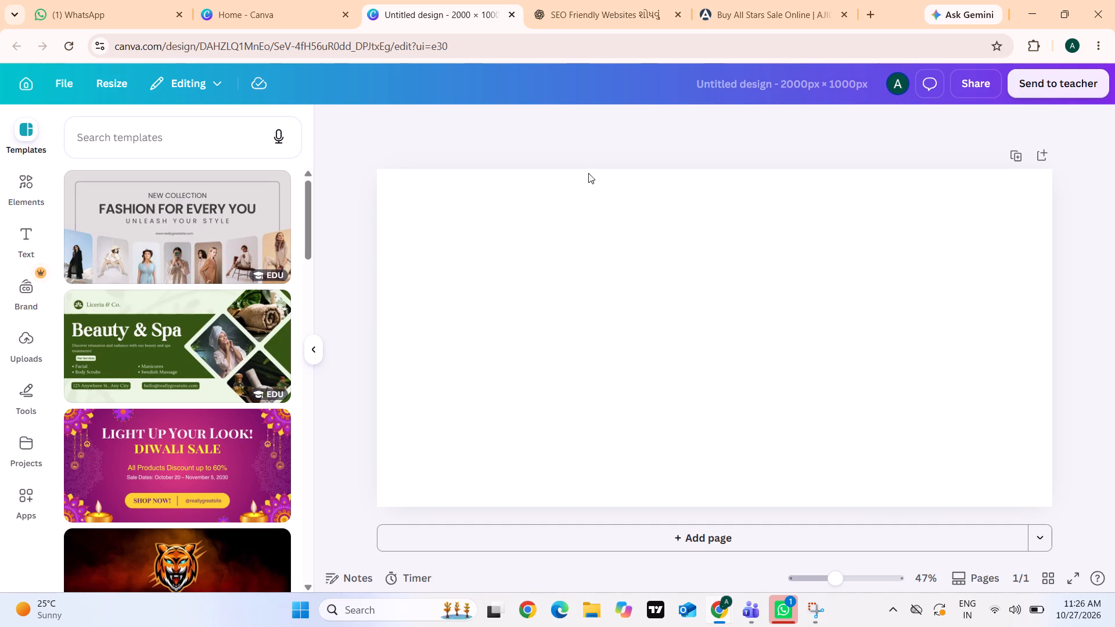
Paste the copied cover text onto the blank page of the new design.
key(ctrl+v)
click(861, 356)
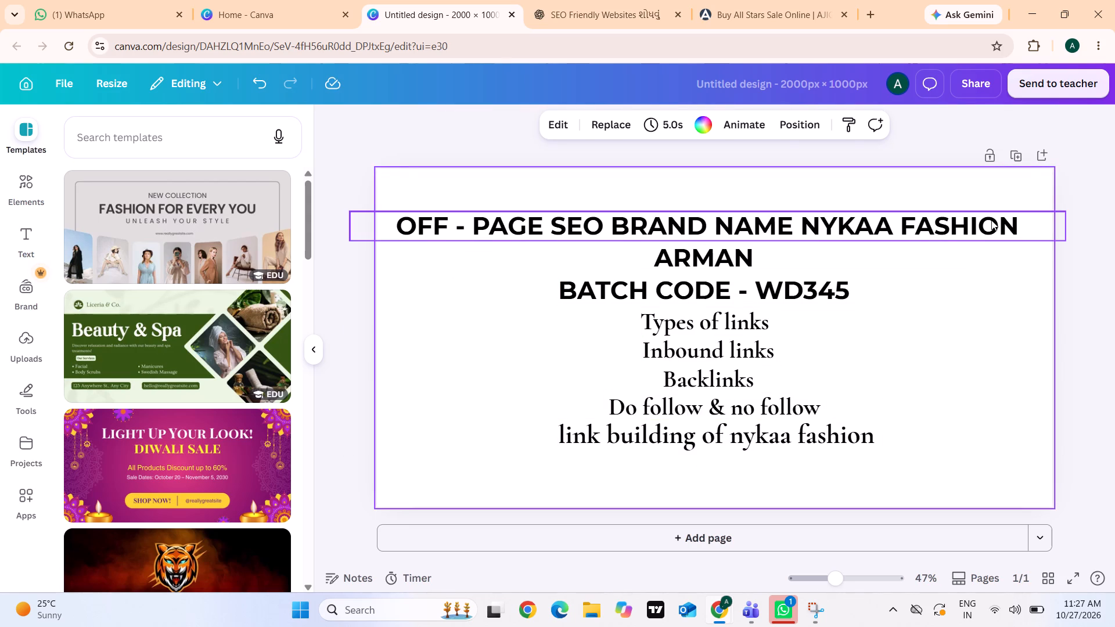
Replace the brand name in the title so that it reads "OFF - PAGE SEO BRAND NAME AJIO".
click(1024, 230)
click(1024, 230)
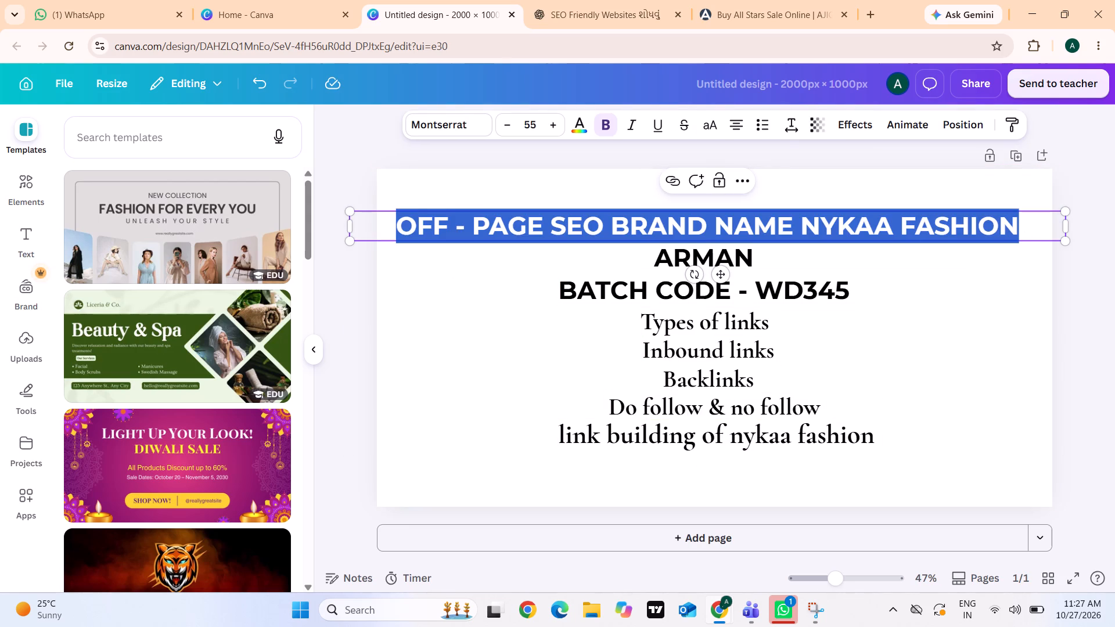
click(1024, 230)
key(BackSpace)
key(BackSpace)
key(BackSpace)
key(BackSpace)
key(BackSpace)
key(BackSpace)
key(BackSpace)
key(BackSpace)
key(BackSpace)
key(BackSpace)
key(BackSpace)
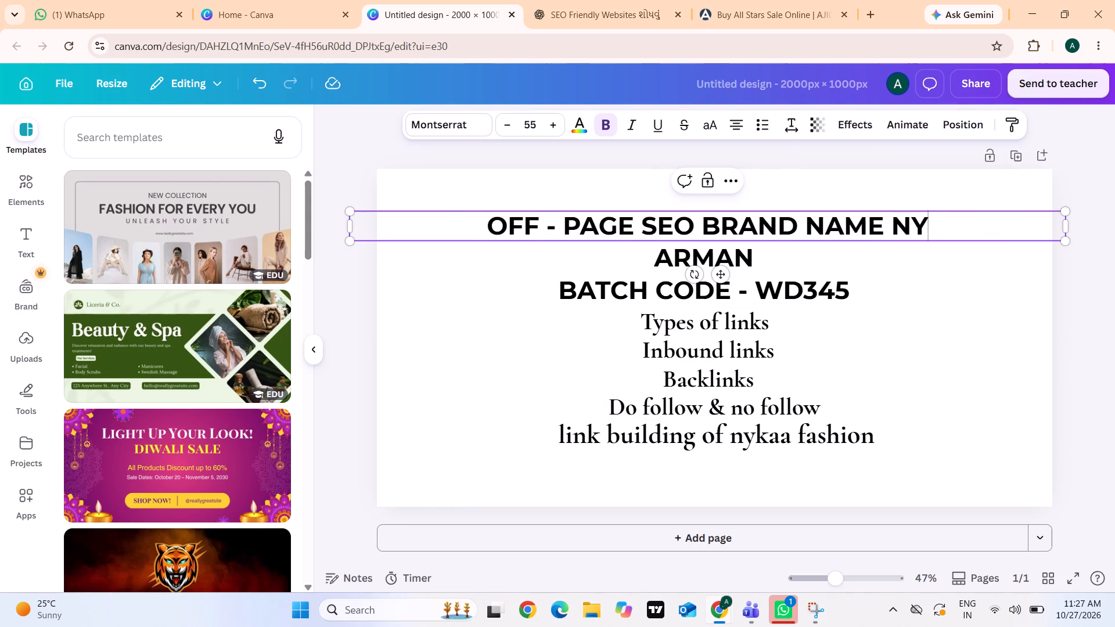
key(BackSpace)
key(BackSpace)
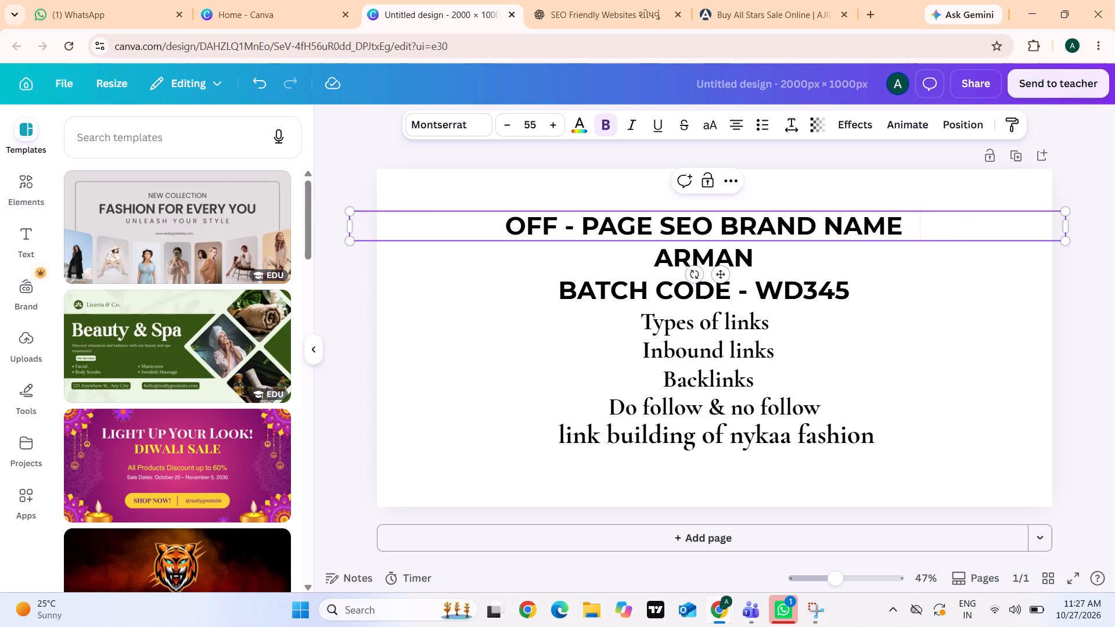
key(a)
text(JIO)
key(space)
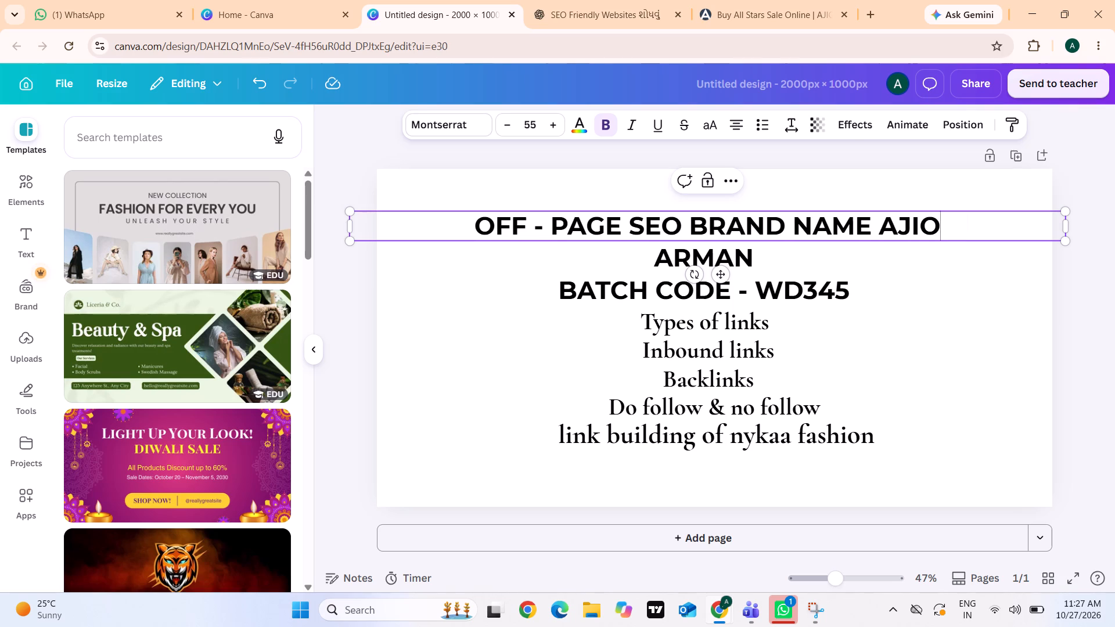
click(1082, 308)
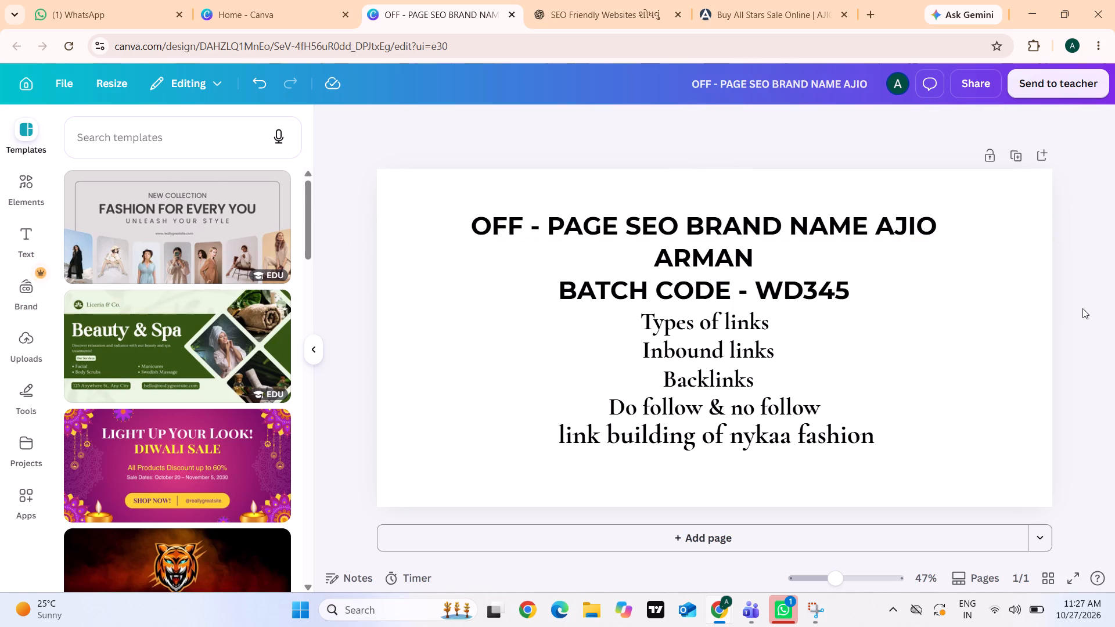
Set the font size of the "OFF - PAGE SEO BRAND NAME AJIO" title to 60.
click(911, 230)
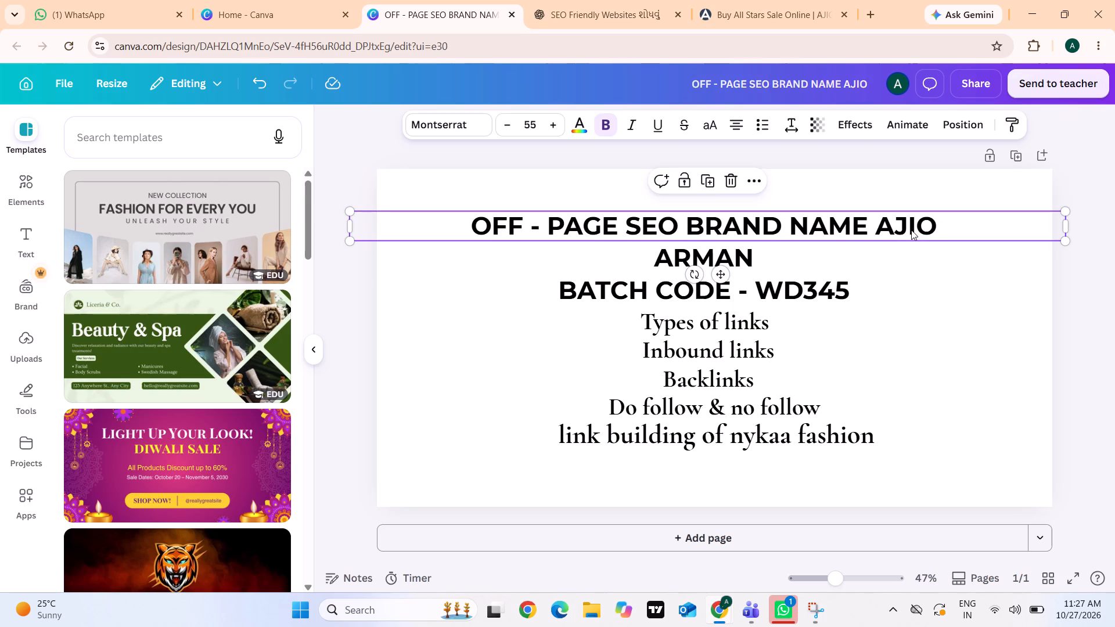
click(538, 117)
key(BackSpace)
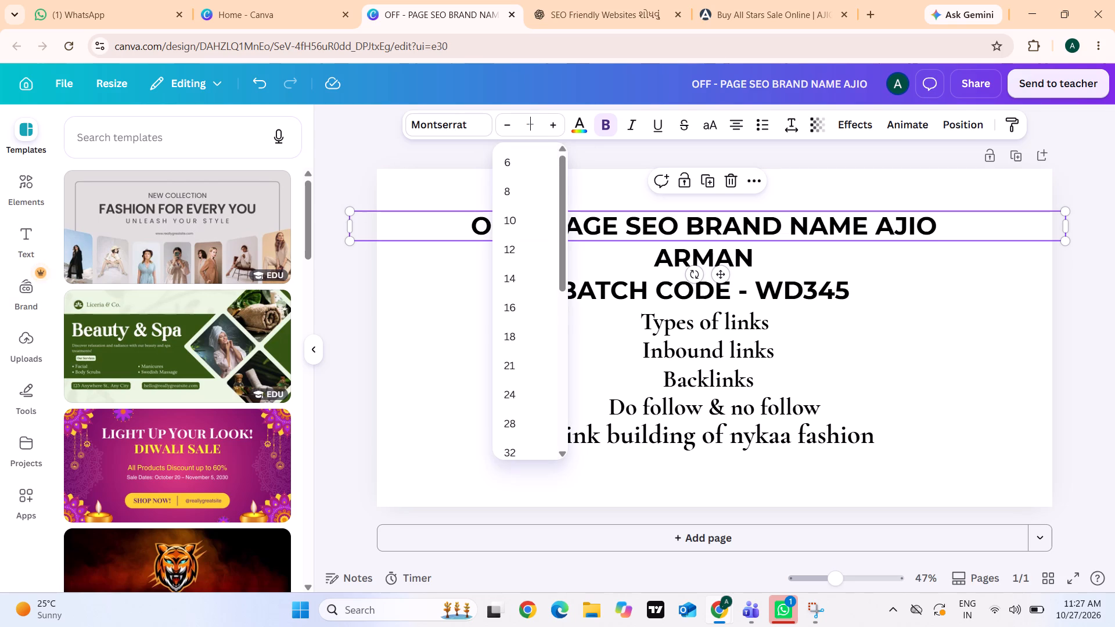
text(60)
key(Return)
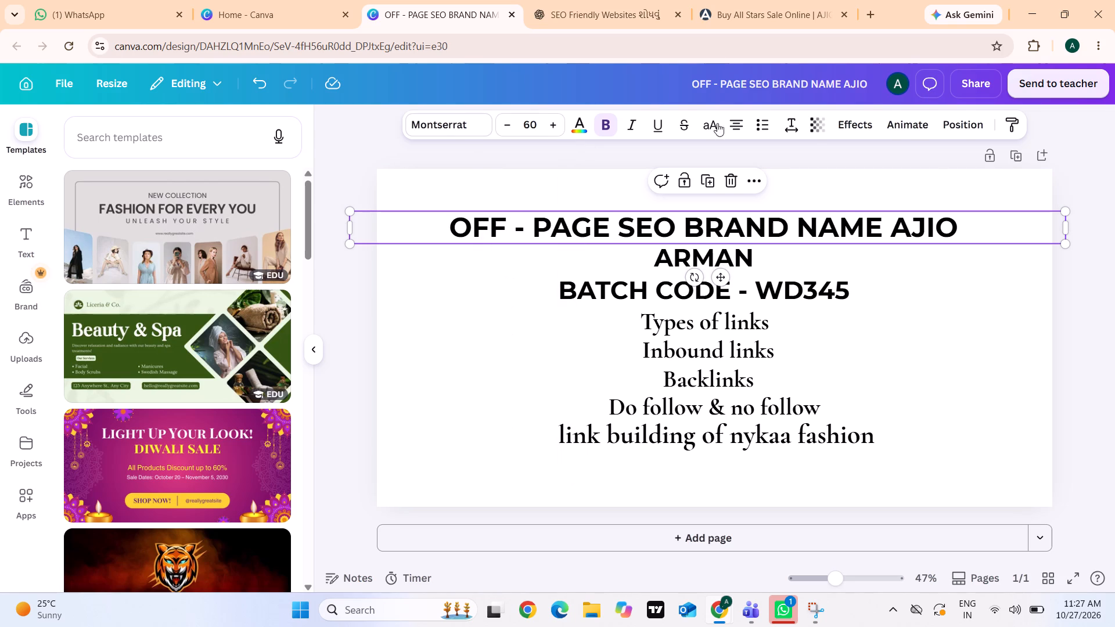
click(1092, 270)
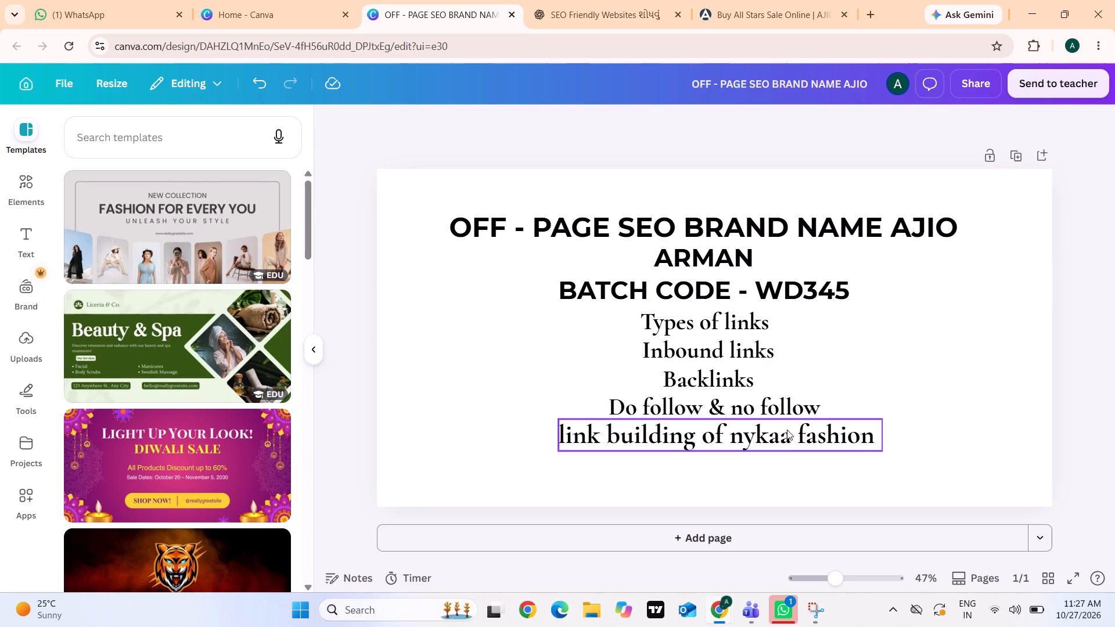
Edit the last text line on the cover page to read "link building of AJIO".
click(855, 433)
click(874, 436)
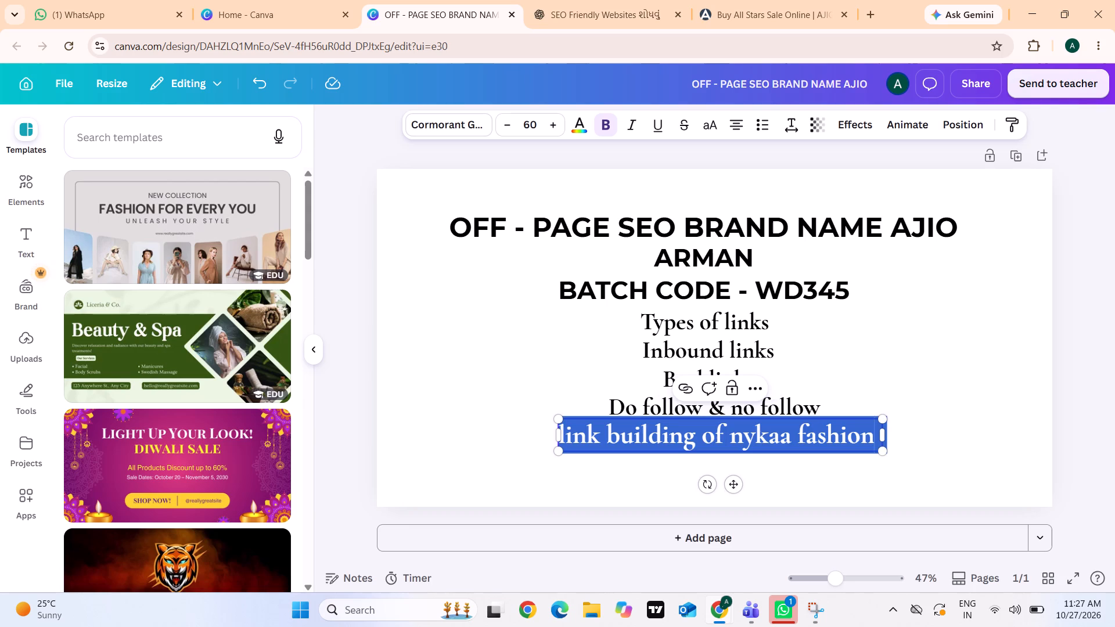
click(874, 436)
key(BackSpace)
key(BackSpace)
key(BackSpace)
key(BackSpace)
key(BackSpace)
key(BackSpace)
key(BackSpace)
key(BackSpace)
key(BackSpace)
key(BackSpace)
key(BackSpace)
key(BackSpace)
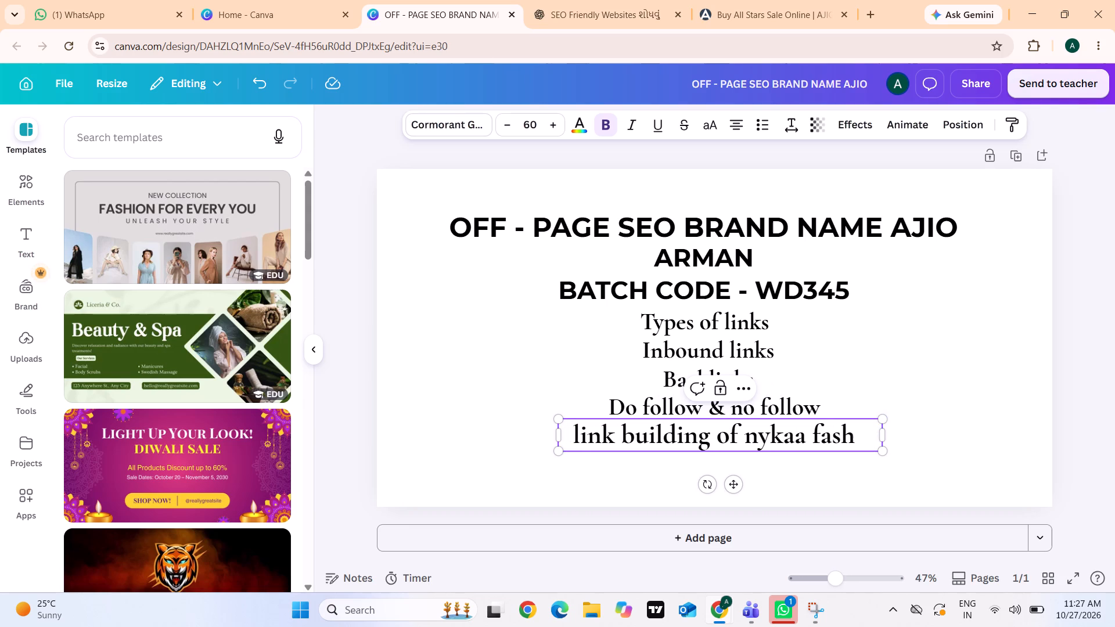
key(BackSpace)
key(BackSpace)
key(BackSpace)
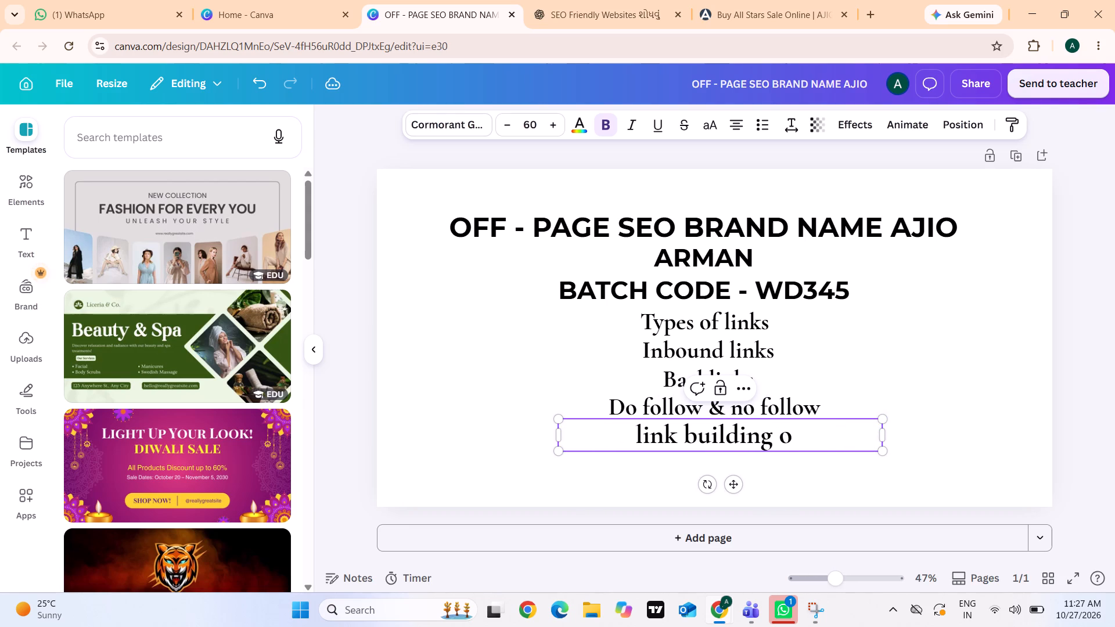
key(f)
key(BackSpace)
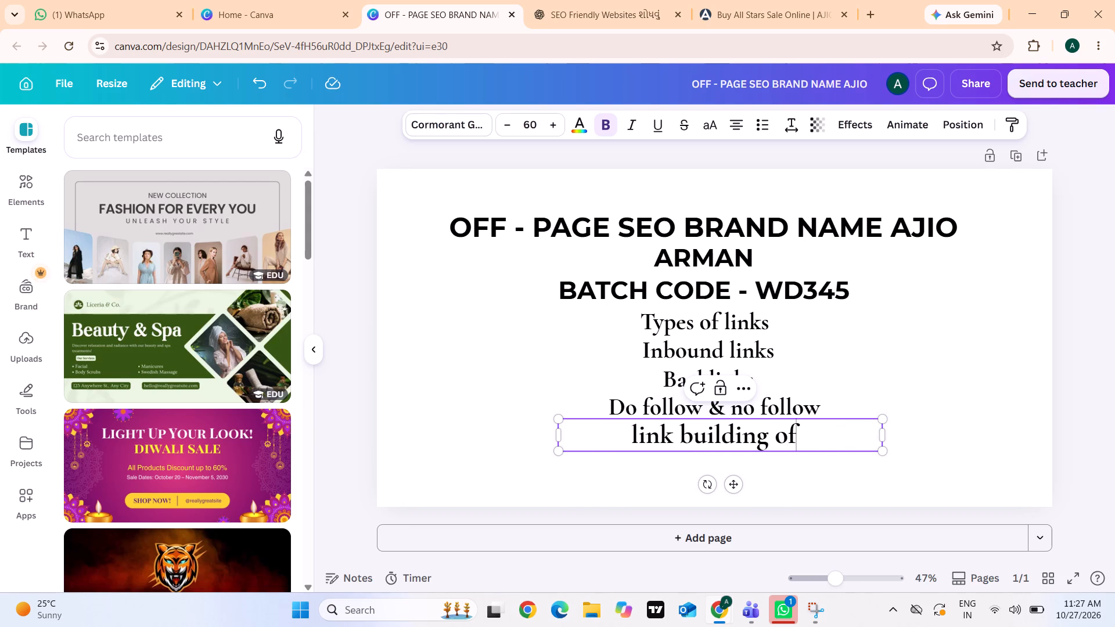
text(JIO)
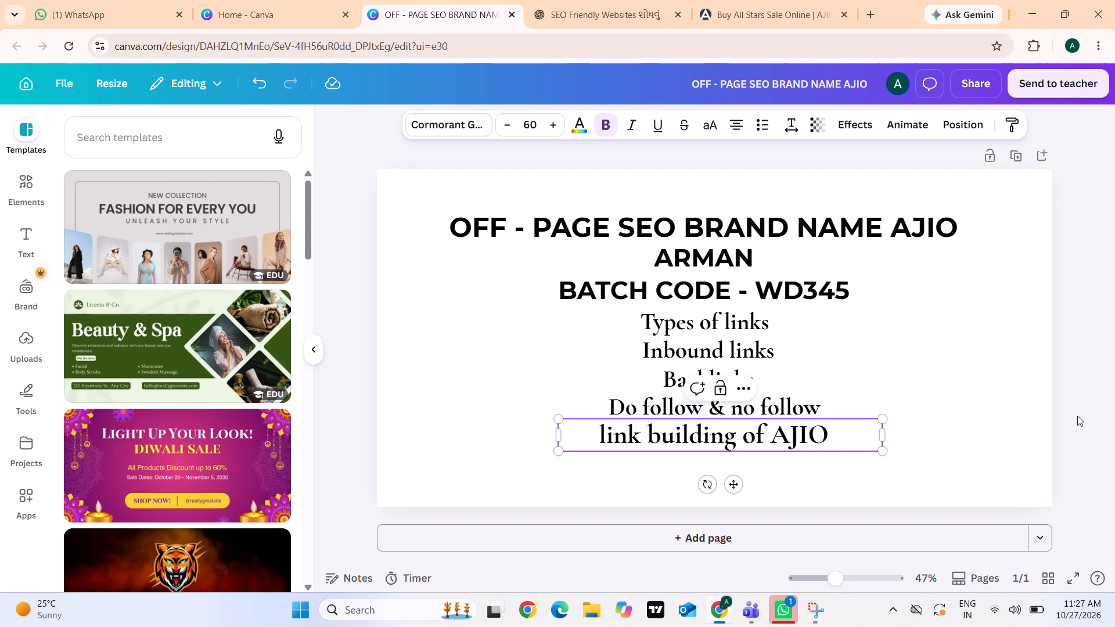
click(1077, 416)
Shift the "link building of AJIO" line slightly to the right, keeping it close beneath "Do follow & no follow".
drag(800, 434, 806, 432)
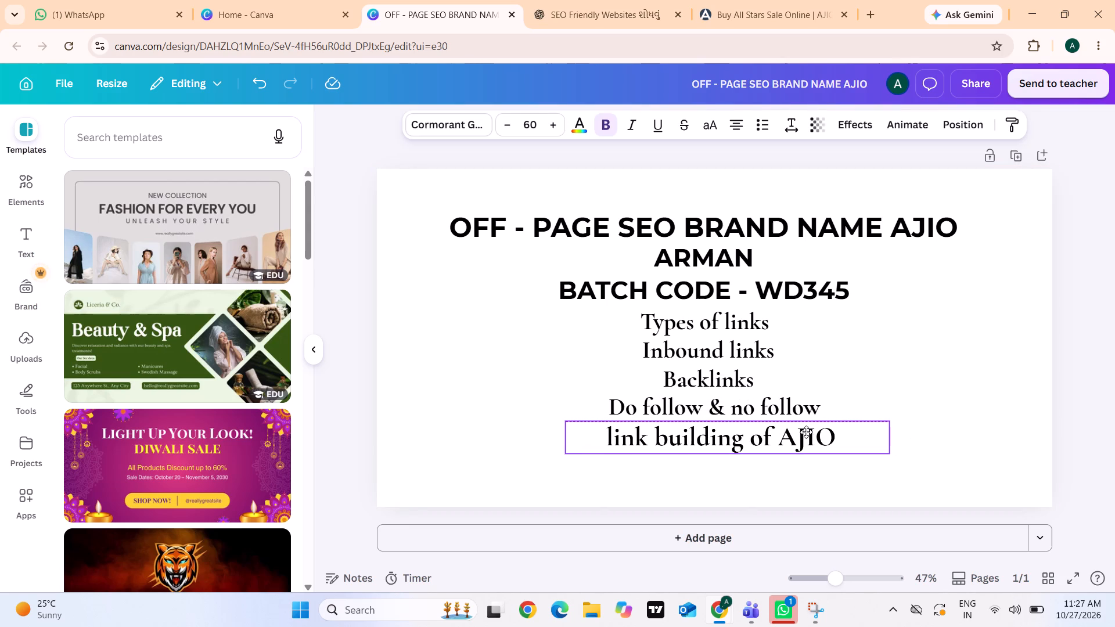
drag(806, 432, 805, 433)
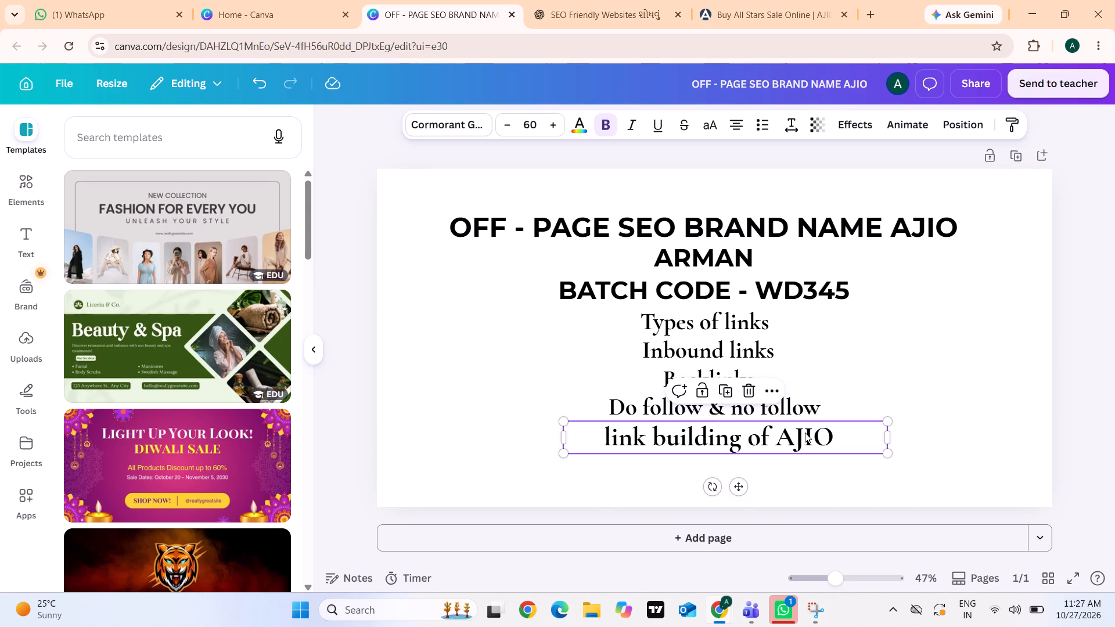
key(Up)
key(Up)
key(Right)
key(Right)
key(Up)
key(Up)
key(Up)
key(Up)
key(Left)
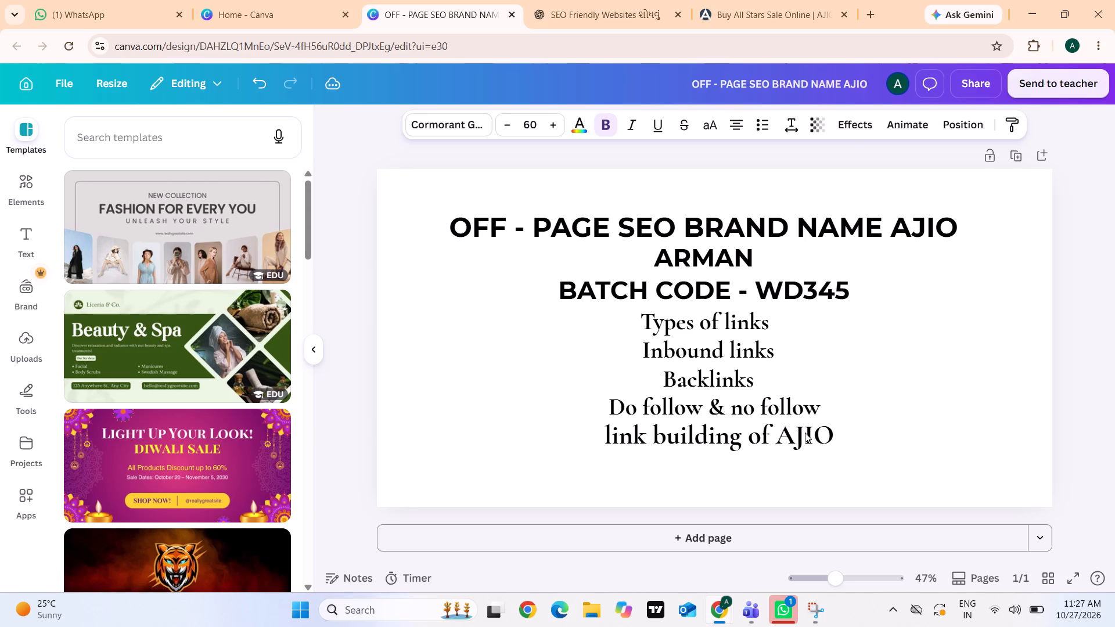
Nudge the "link building of AJIO" line slightly left and up beneath "Do follow & no follow".
key(Left)
key(Left)
key(Left)
key(Up)
key(Up)
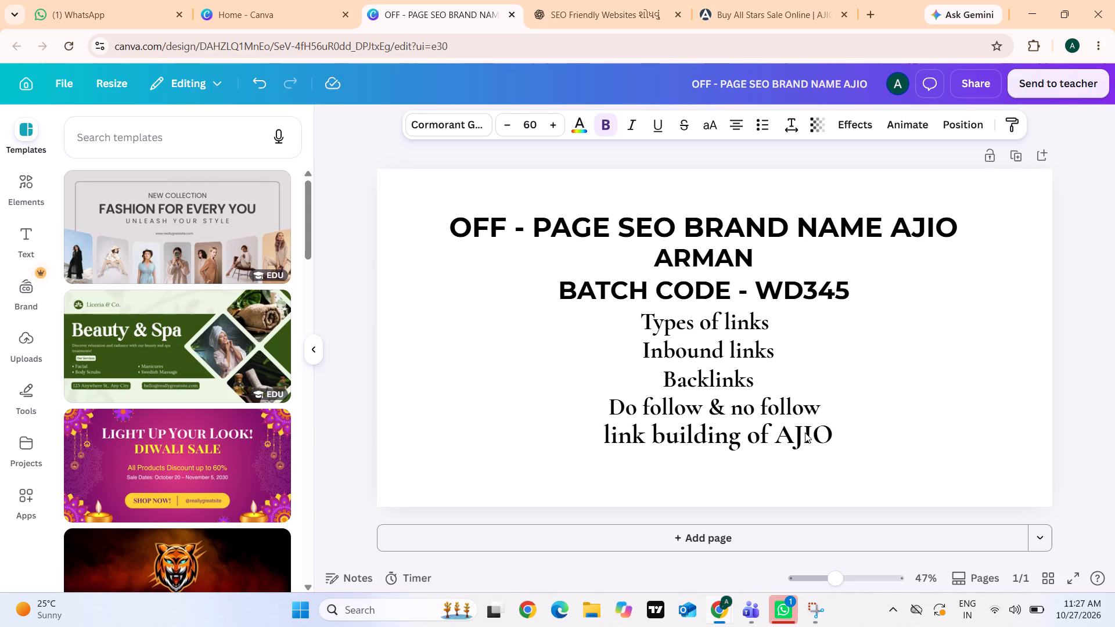
key(Up)
key(Down)
key(Down)
click(973, 426)
Add a blank second page after the cover page.
scroll(973, 426, down, 2)
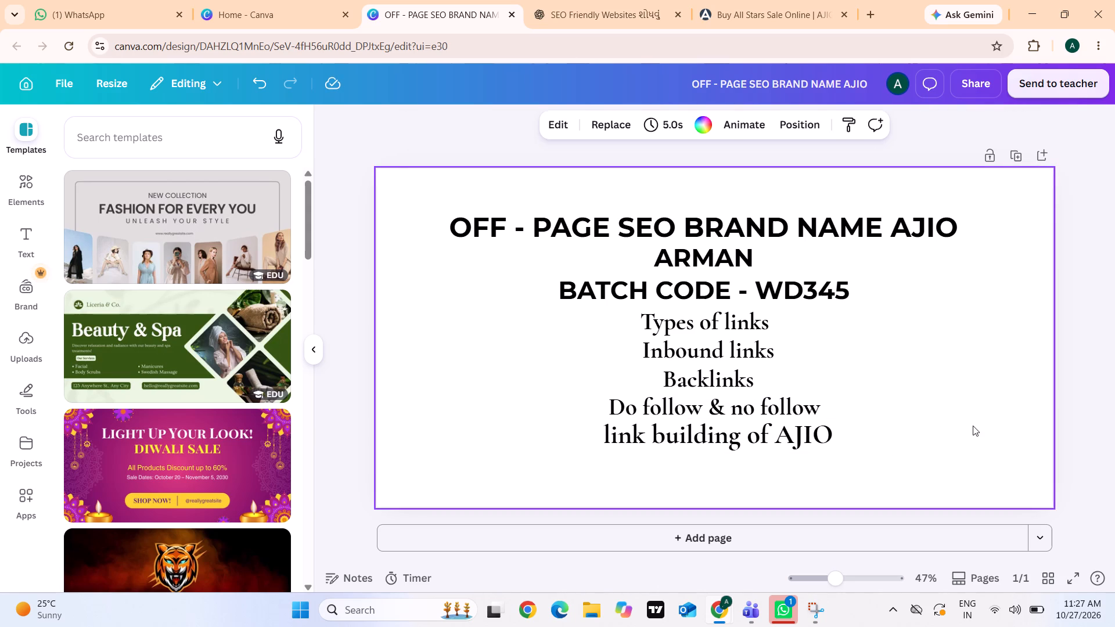
click(1041, 153)
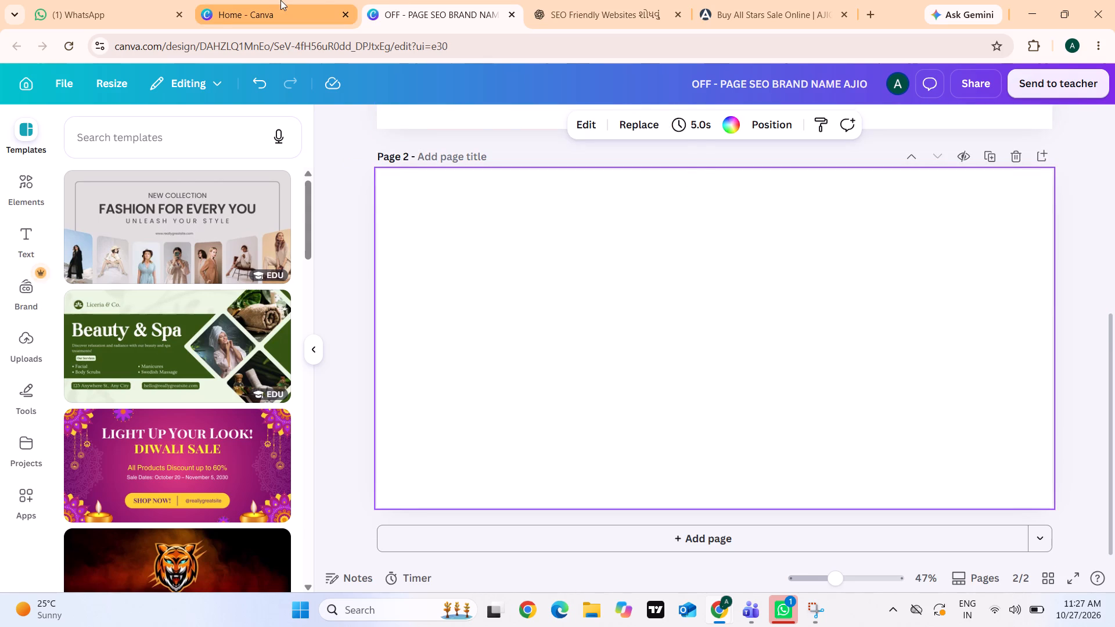
Open the existing "OFF - PAGE SEO BRAND NAME MYNTRA" design from the recent designs on the Canva home page.
click(452, 0)
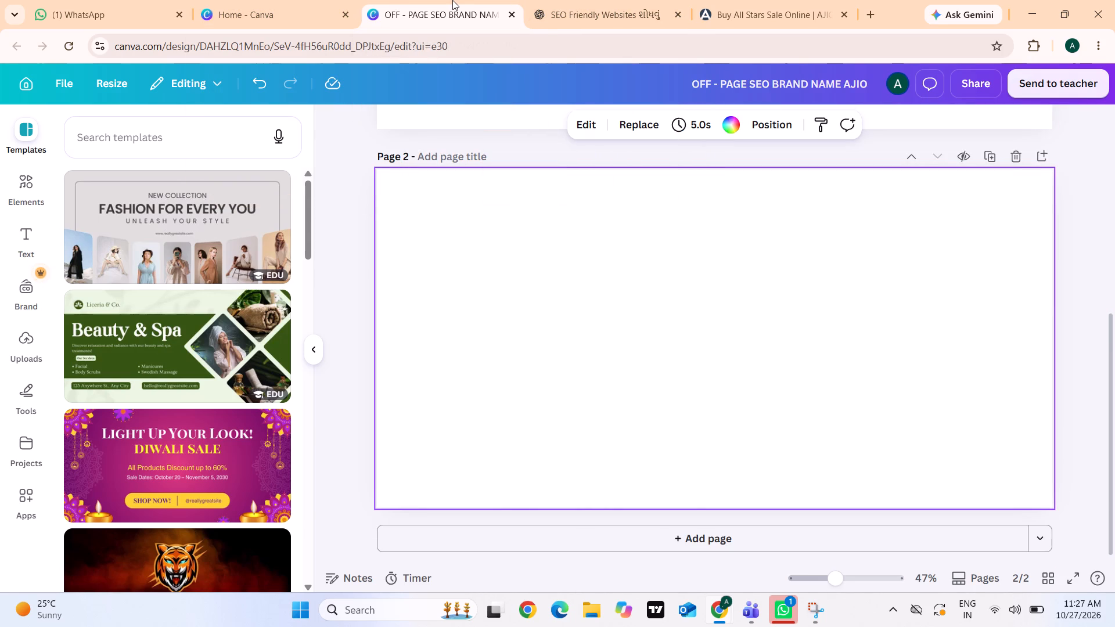
click(452, 5)
click(452, 9)
click(310, 17)
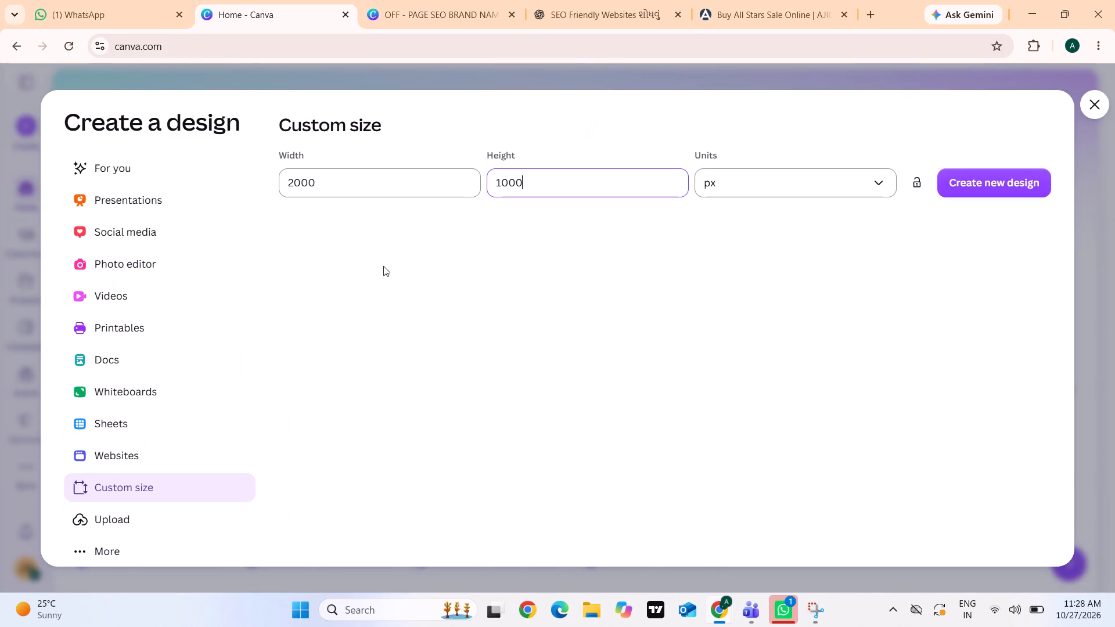
click(1101, 107)
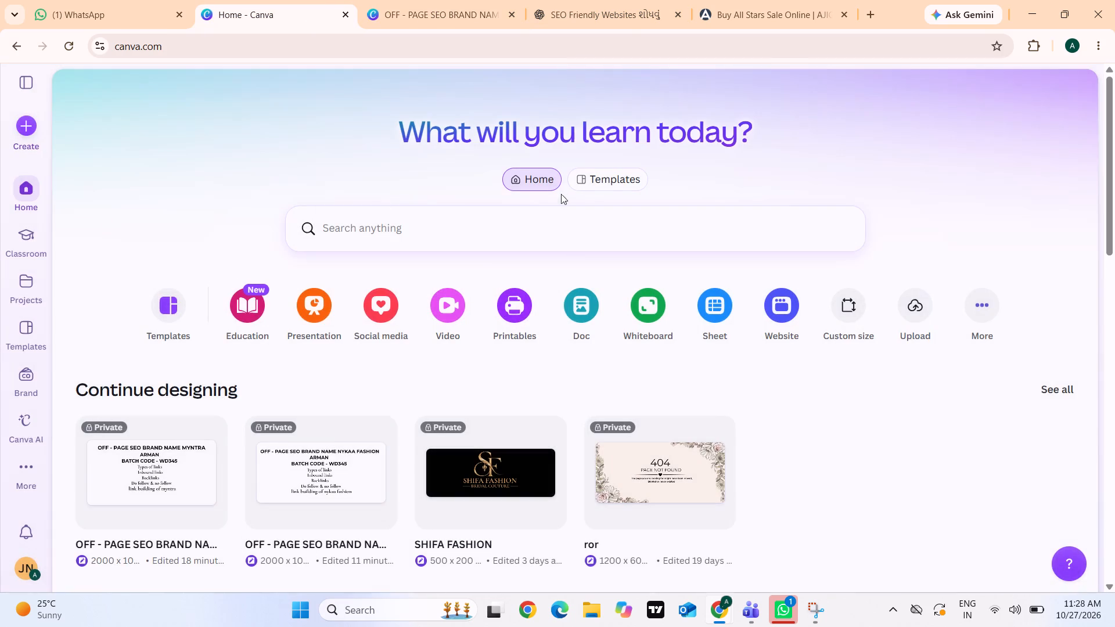
click(181, 466)
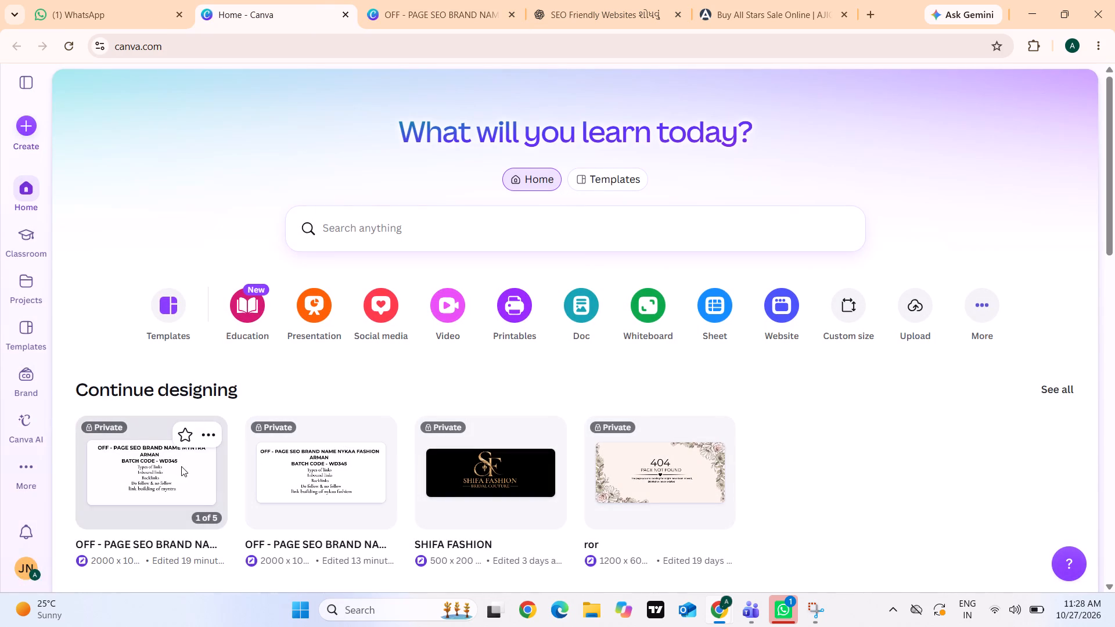
drag(489, 20, 360, 28)
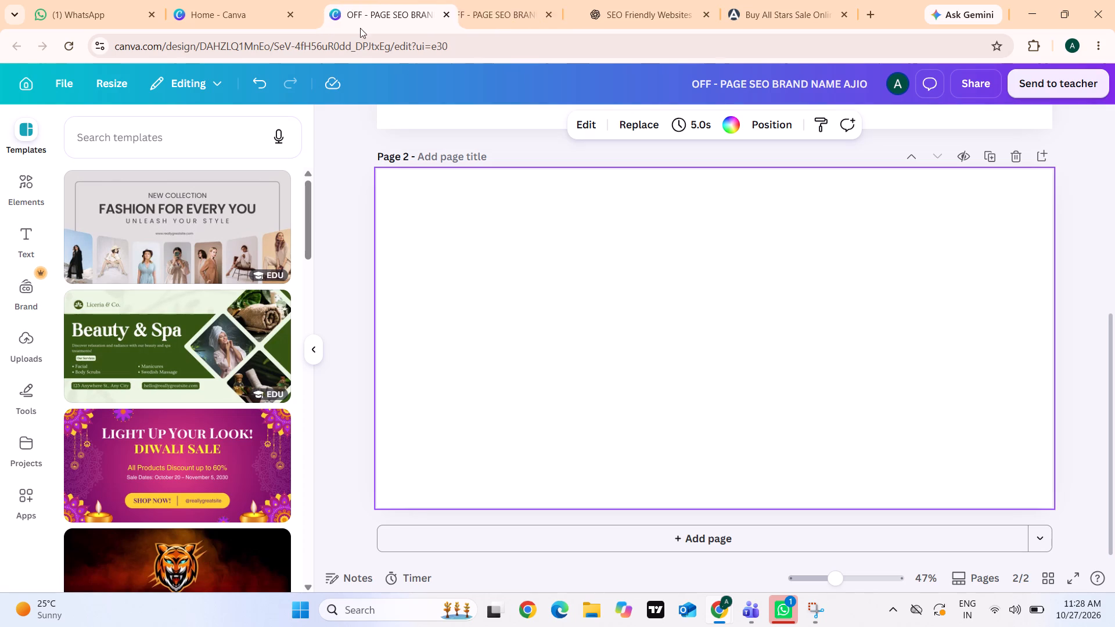
drag(360, 28, 449, 6)
scroll(524, 354, up, 5)
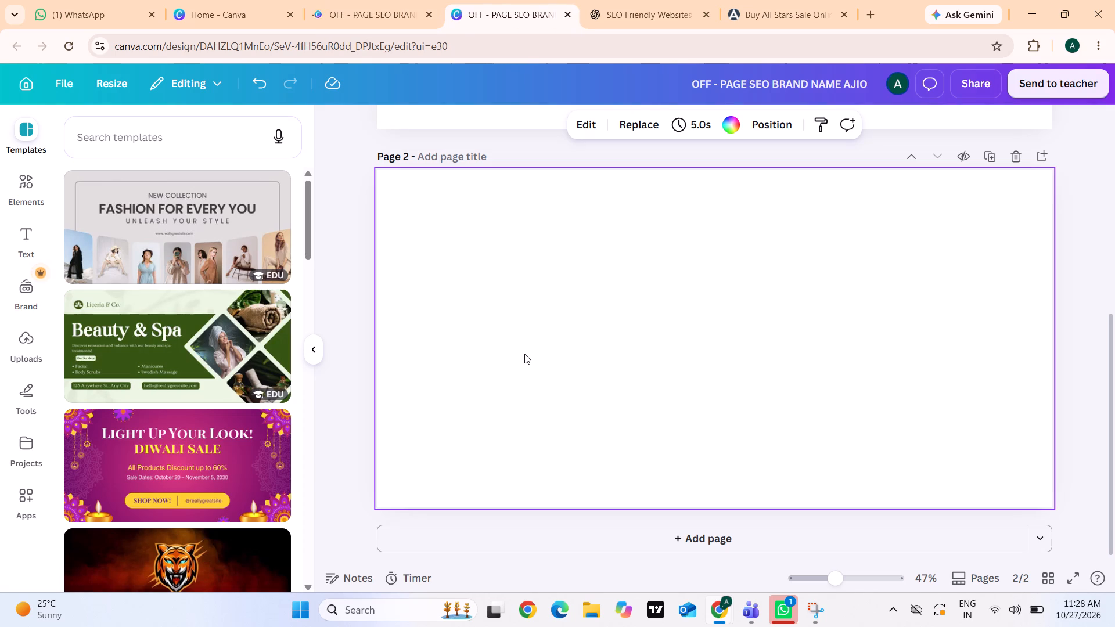
click(402, 0)
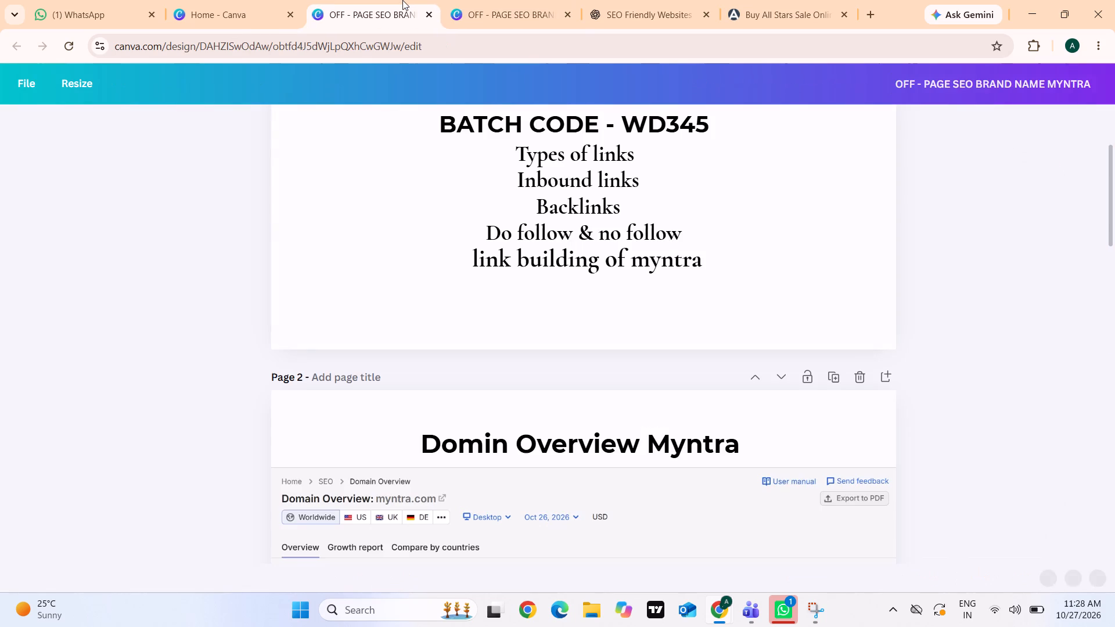
Copy "Domin Overview" from the Myntra design's page 2 heading and paste it onto blank page 2 of the AJIO design.
scroll(480, 453, up, 7)
scroll(480, 453, down, 2)
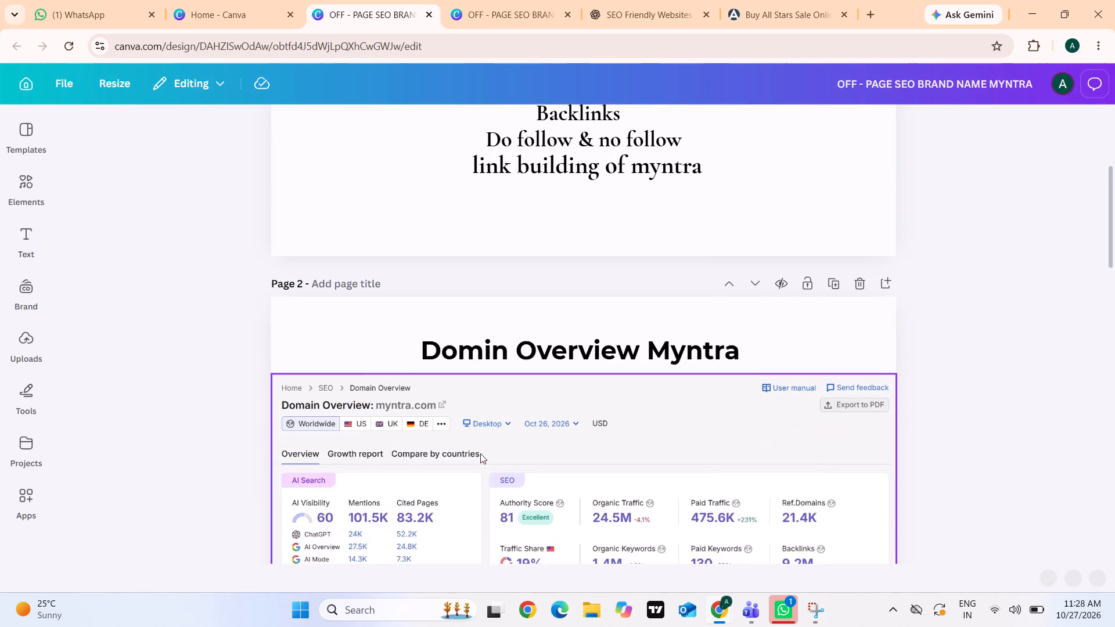
scroll(480, 453, down, 1)
click(427, 296)
click(427, 296)
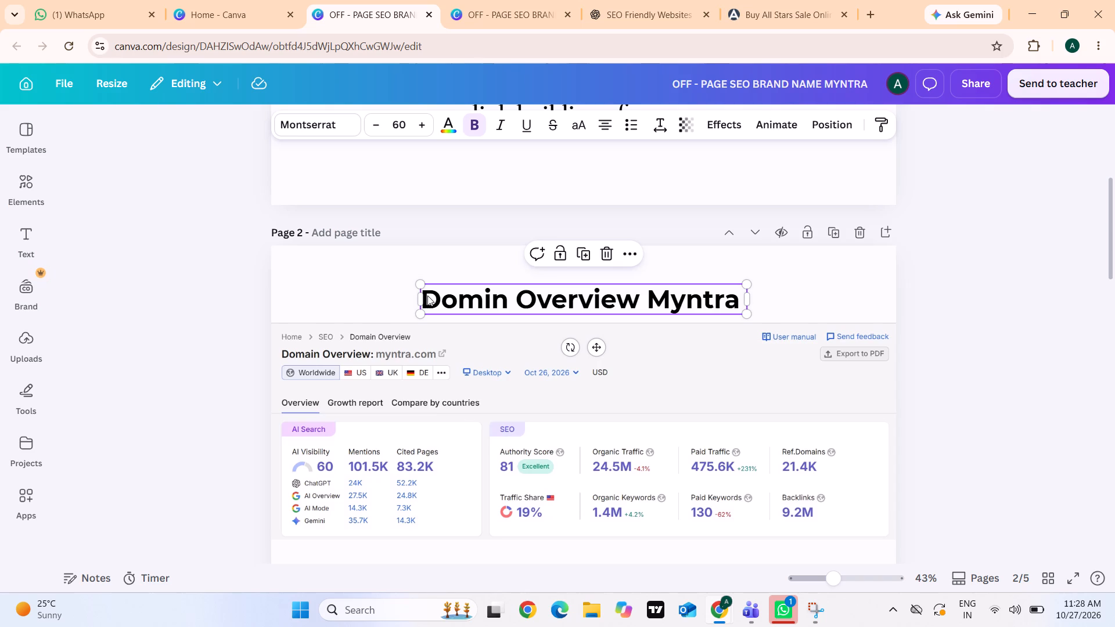
click(427, 296)
drag(427, 296, 650, 299)
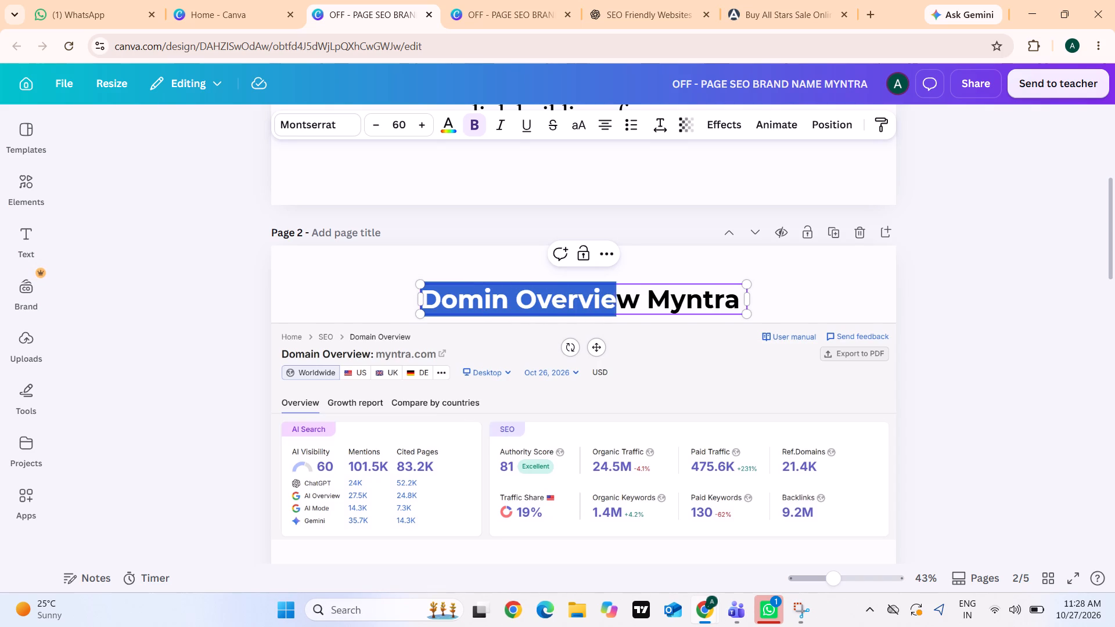
drag(650, 299, 643, 301)
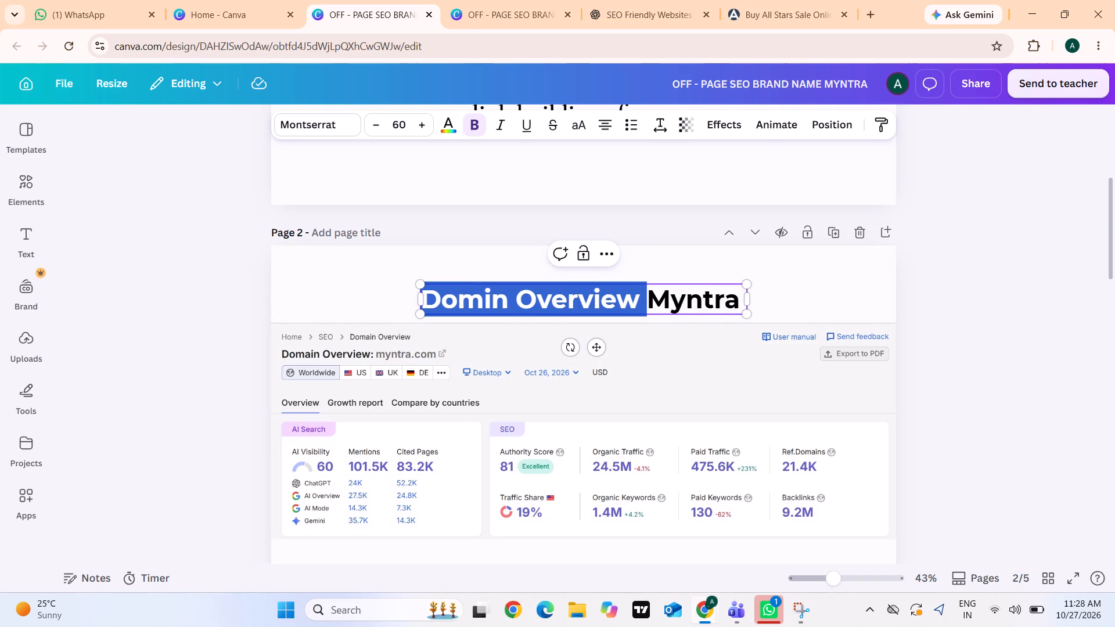
drag(643, 301, 639, 301)
key(ctrl+c)
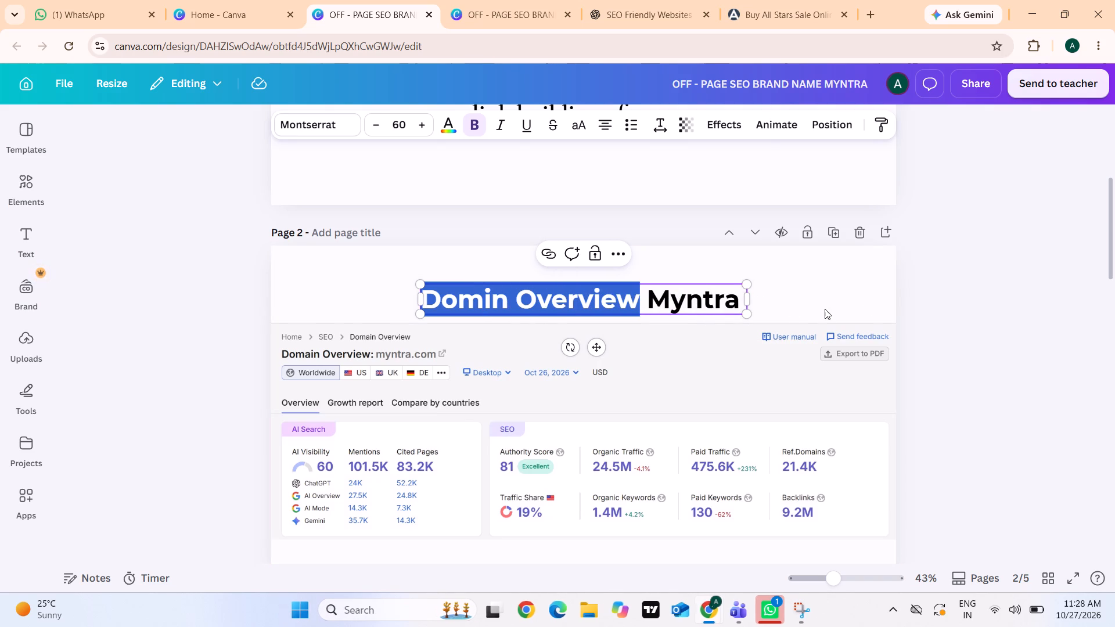
click(946, 301)
click(484, 0)
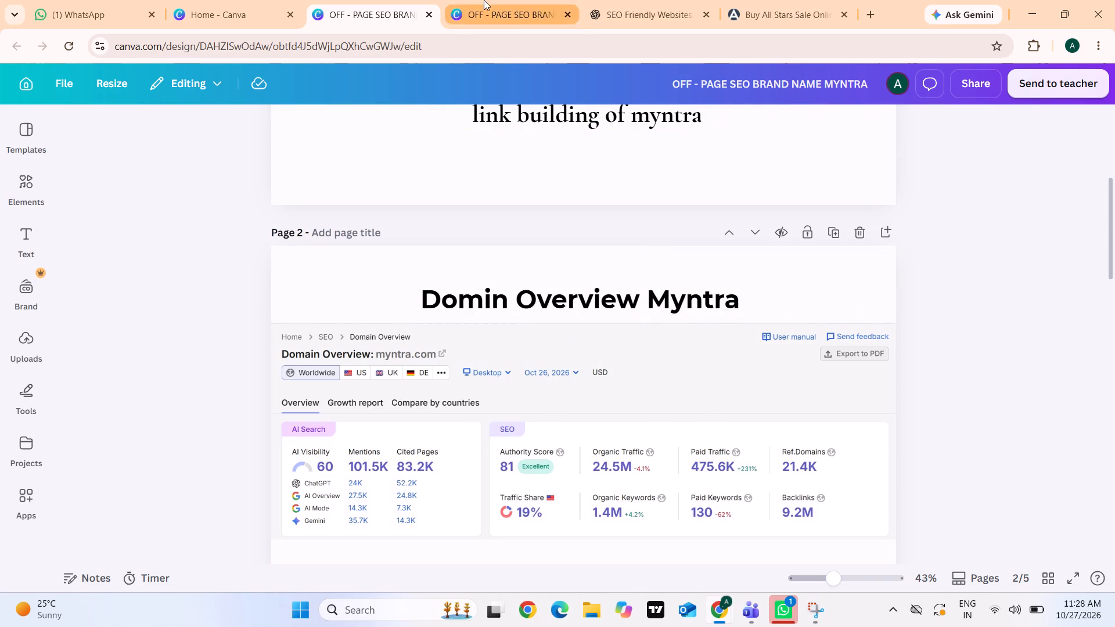
scroll(579, 460, down, 2)
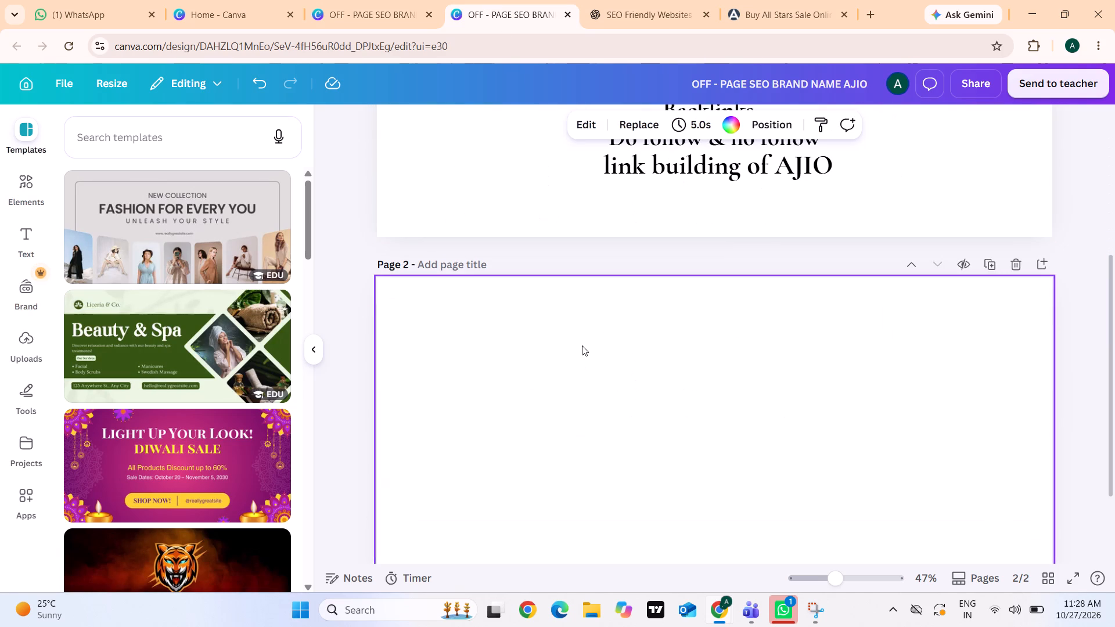
key(ctrl+v)
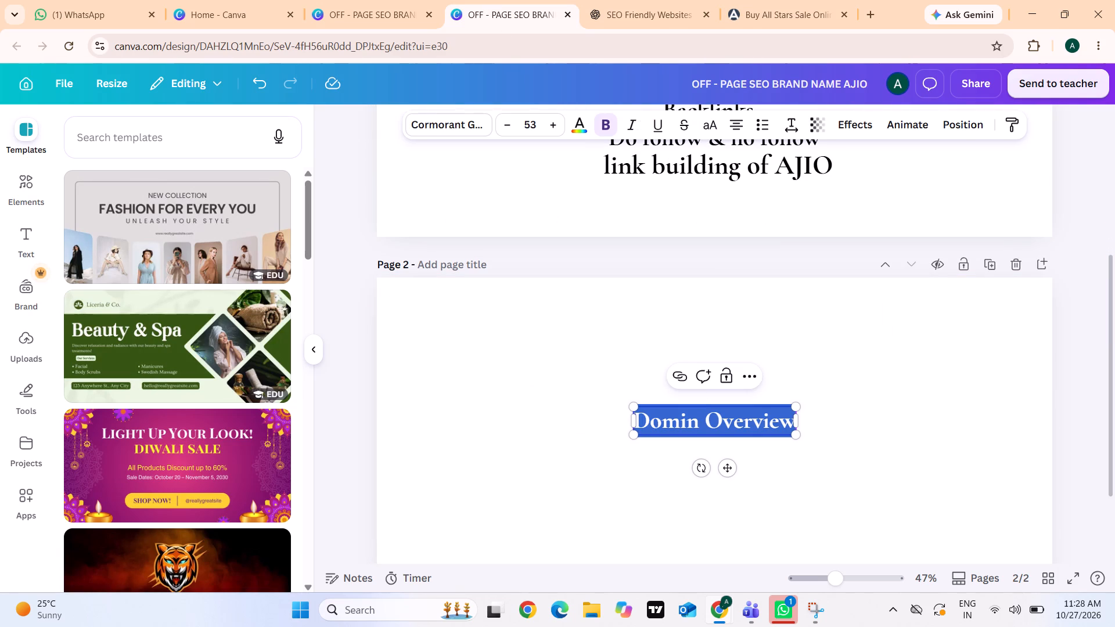
Widen the pasted heading's text box and append the brand name so that it reads "Domin Overview AJIO".
drag(793, 421, 809, 423)
drag(799, 420, 882, 417)
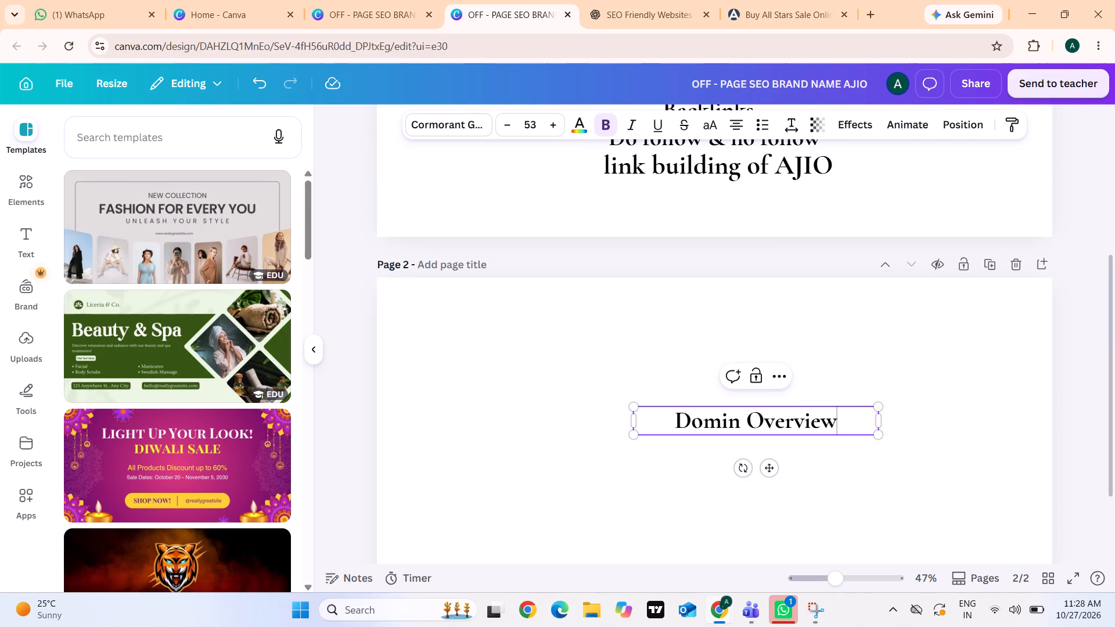
key(space)
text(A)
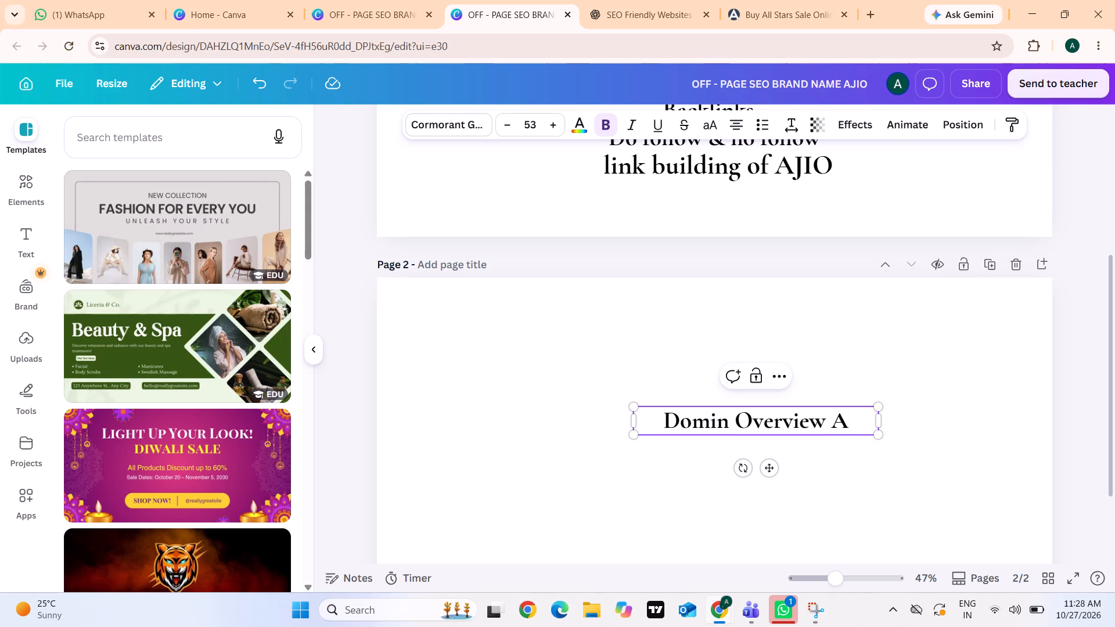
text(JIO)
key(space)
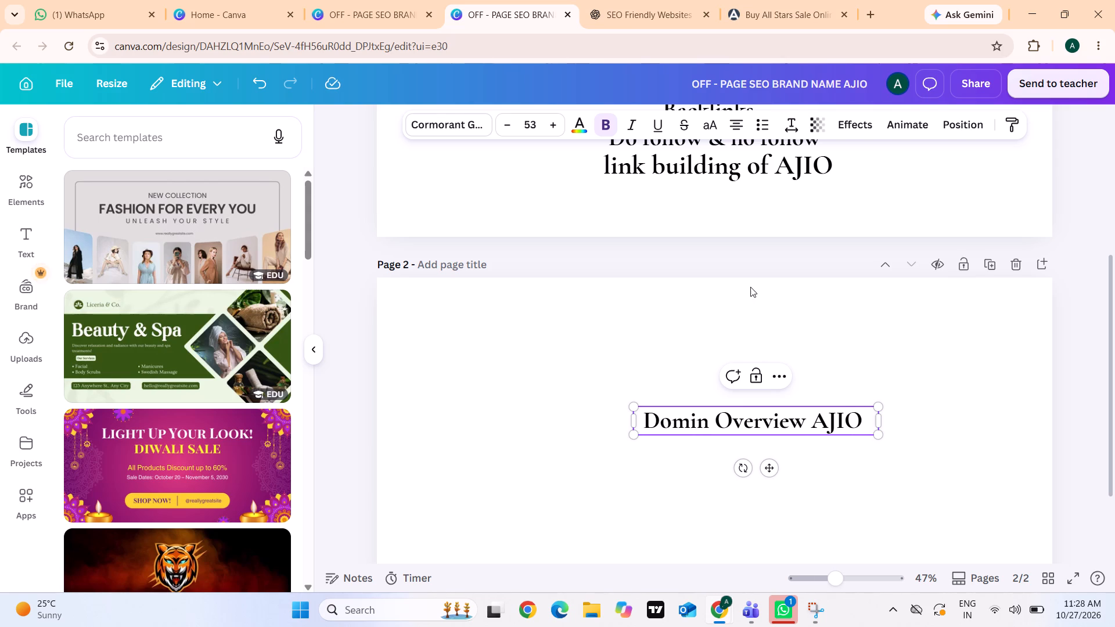
Format the "Domin Overview AJIO" heading in Montserrat at size 55, widening its text box to about 951 so it fits one line.
click(453, 122)
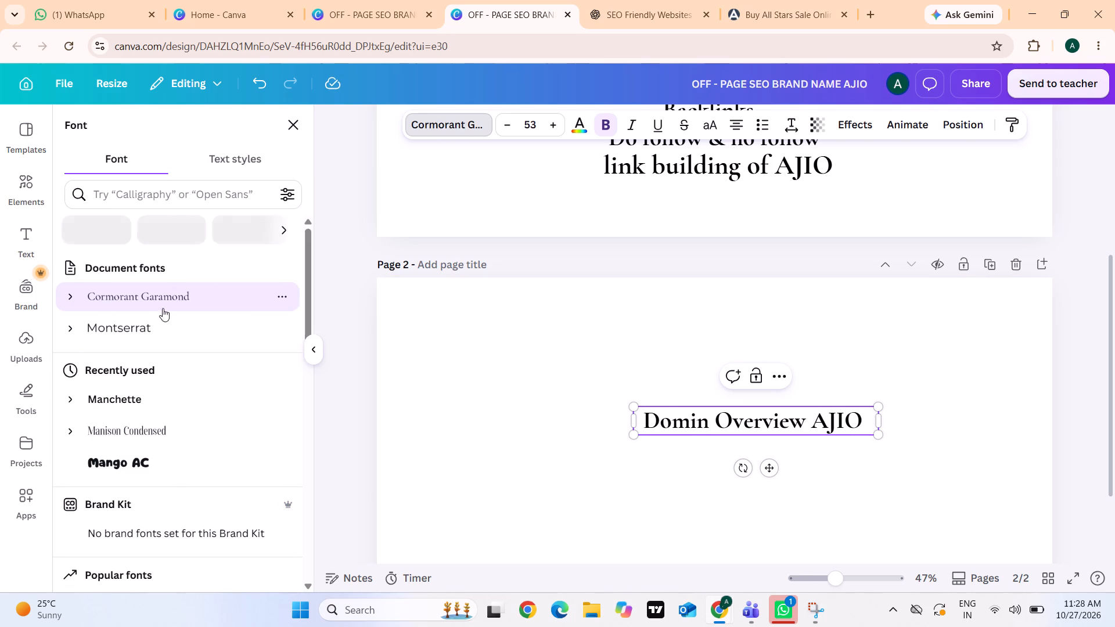
click(163, 327)
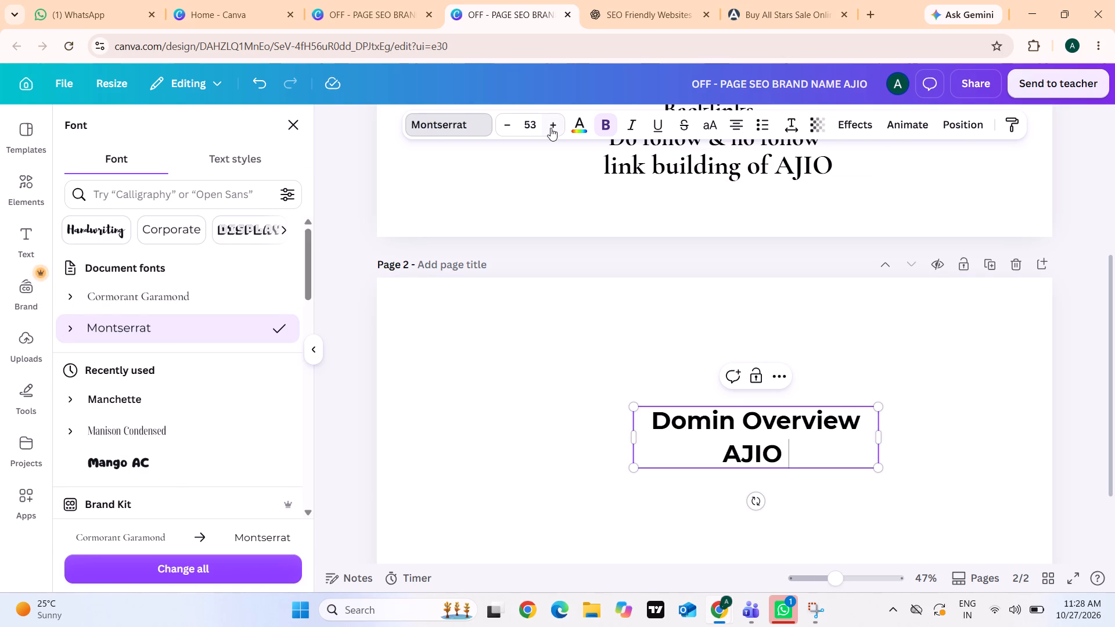
double_click(551, 128)
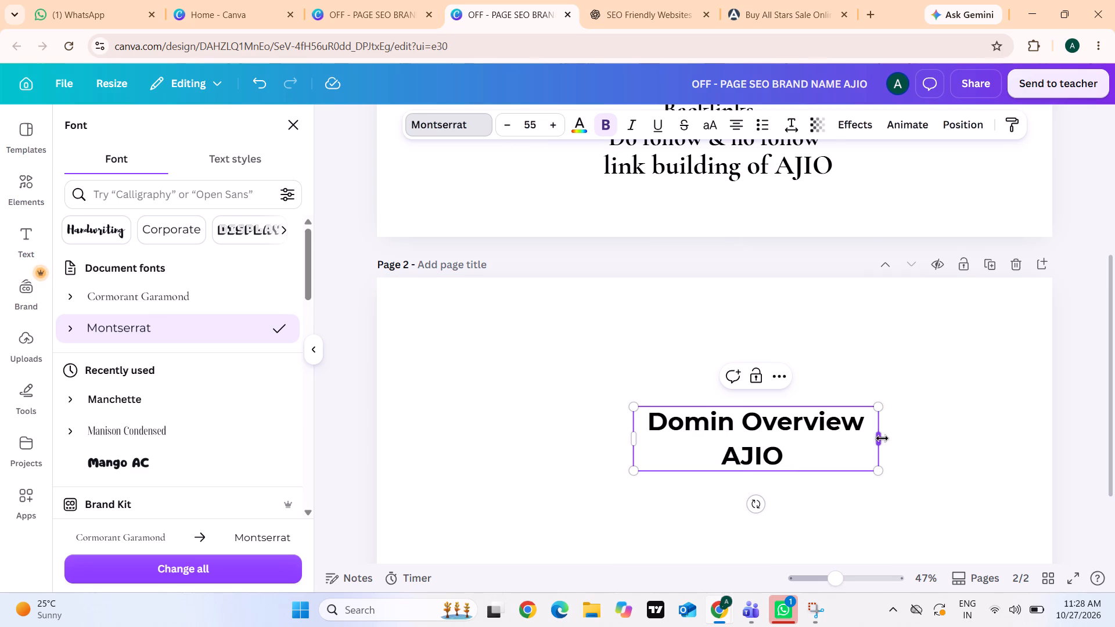
drag(882, 438, 958, 439)
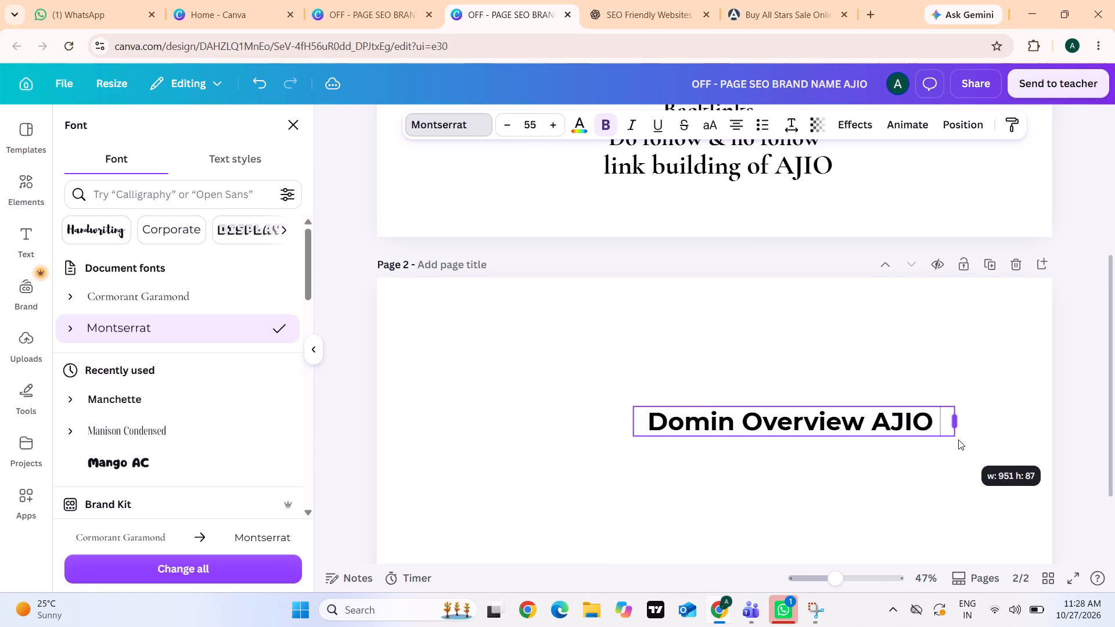
click(1088, 427)
Move the "Domin Overview AJIO" heading to the top of page 2, roughly centred horizontally.
scroll(1017, 428, down, 2)
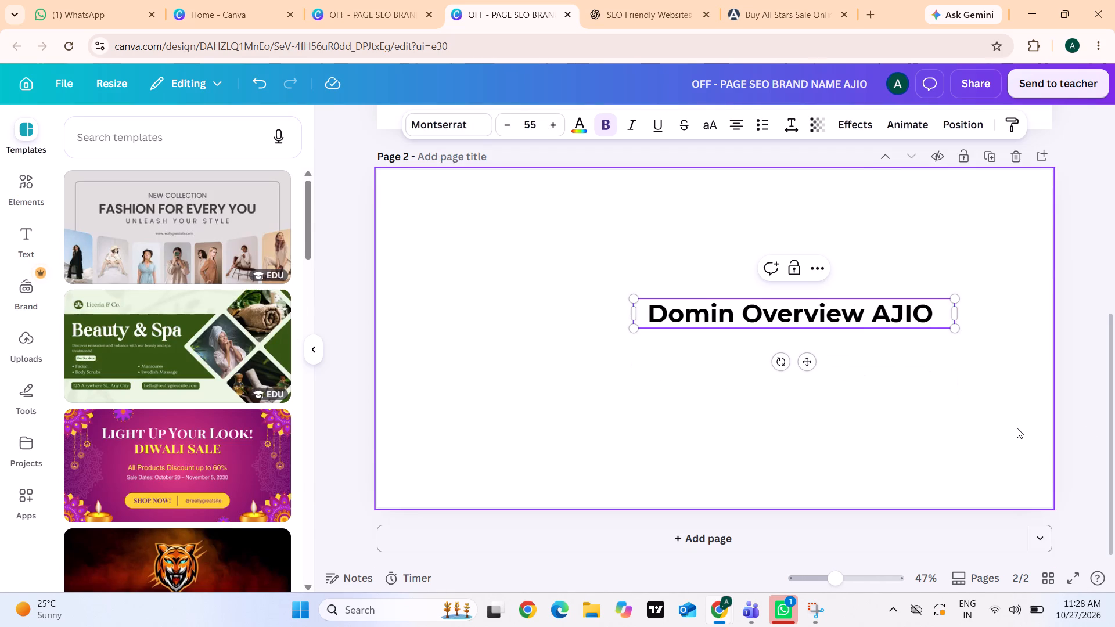
drag(884, 320, 756, 252)
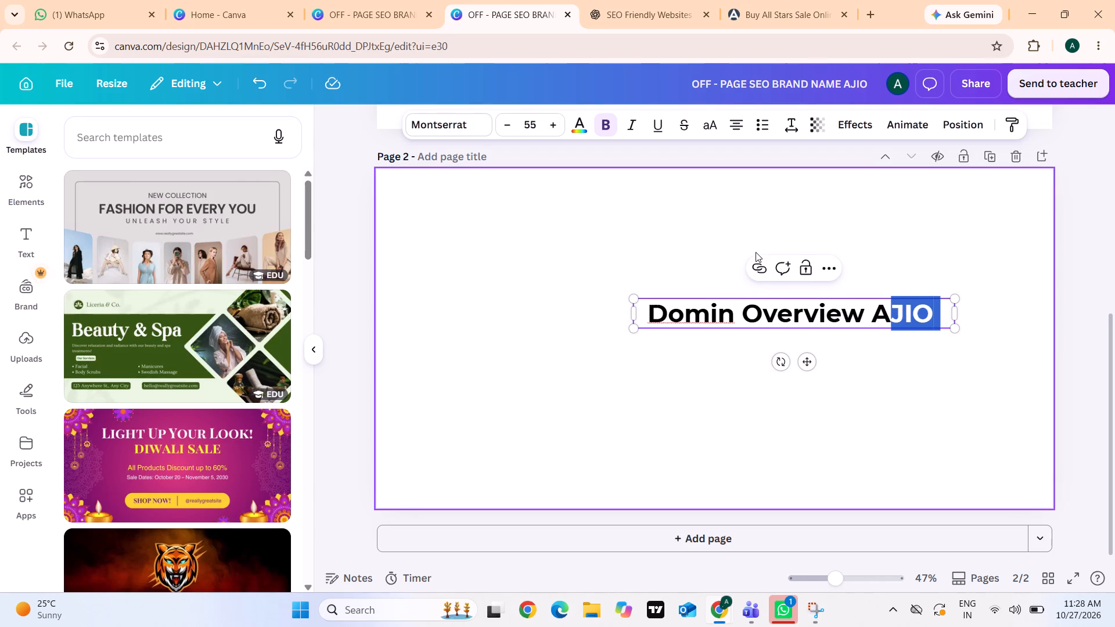
click(725, 257)
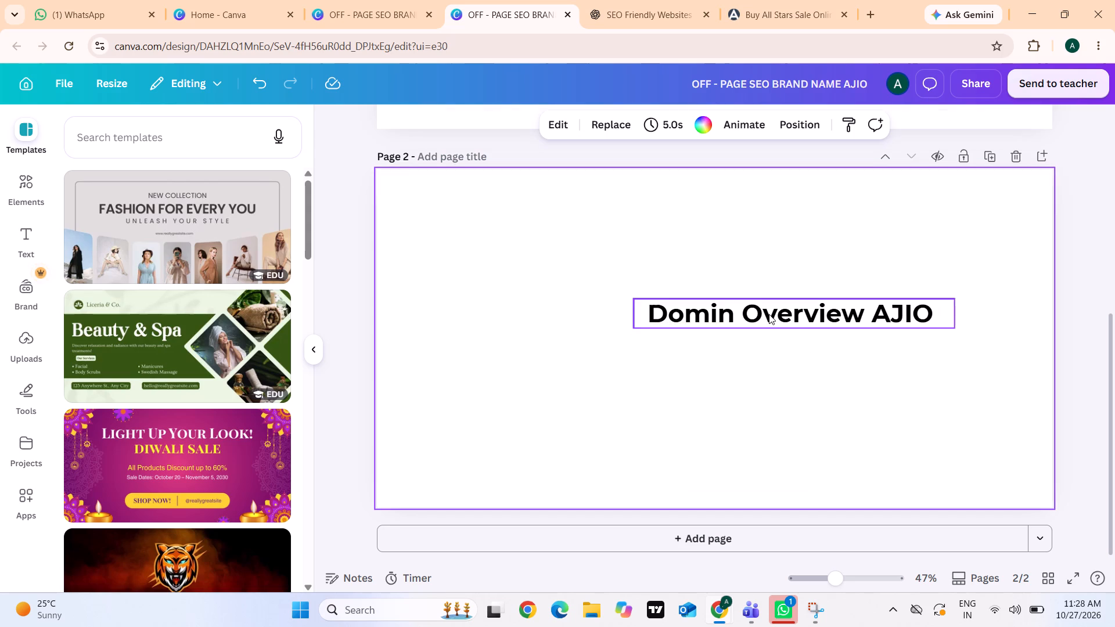
drag(769, 314, 686, 292)
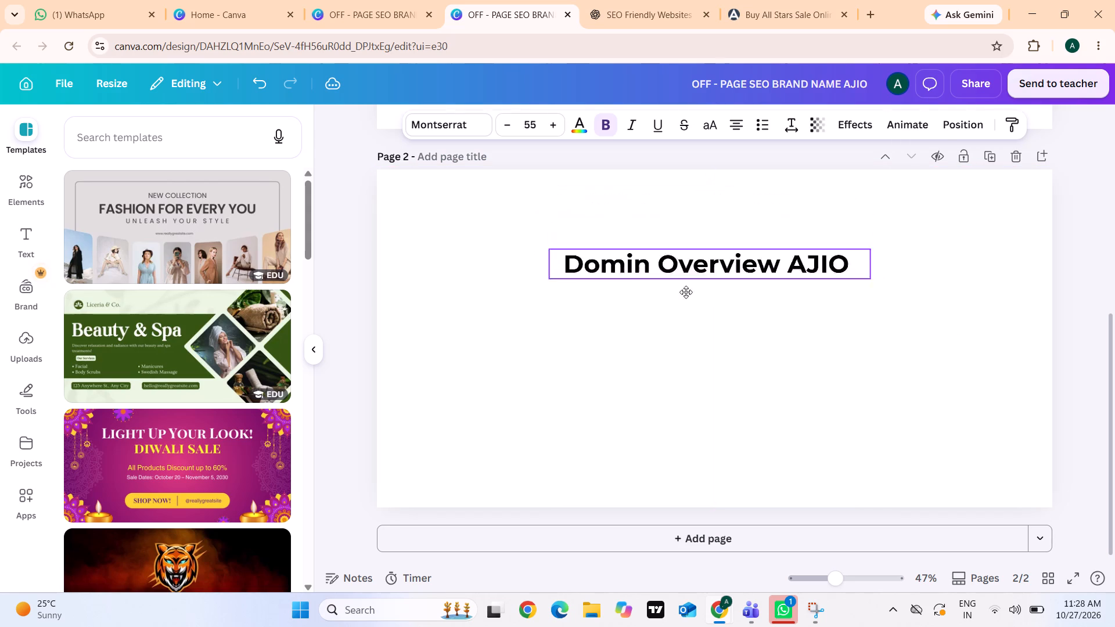
drag(686, 292, 682, 223)
click(682, 223)
drag(682, 223, 686, 238)
click(801, 258)
drag(776, 201, 781, 209)
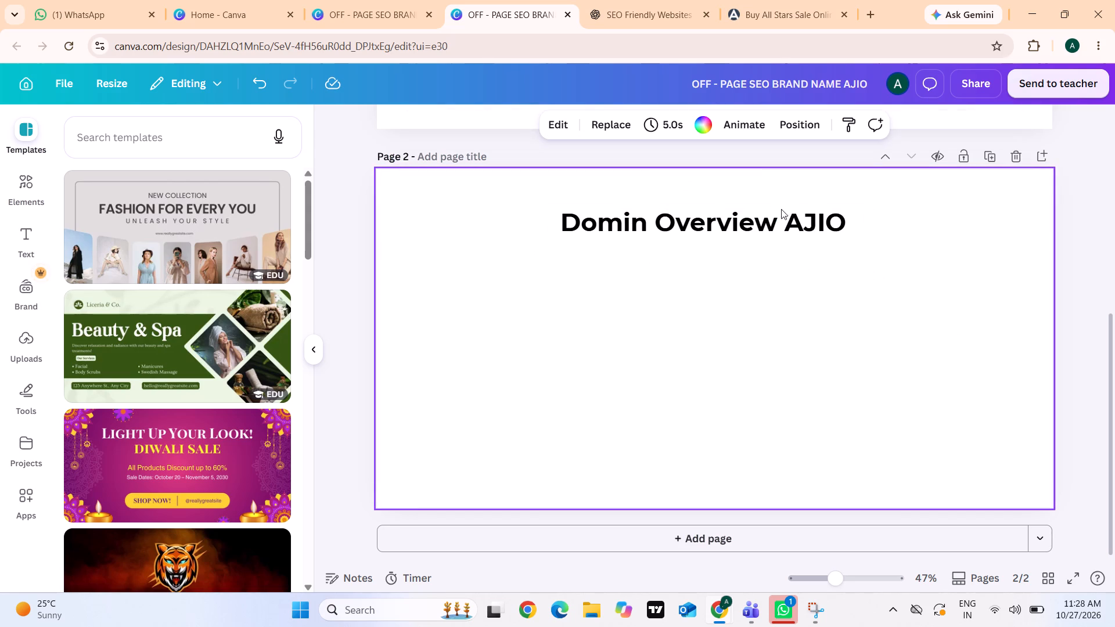
drag(781, 209, 783, 214)
click(783, 214)
click(809, 278)
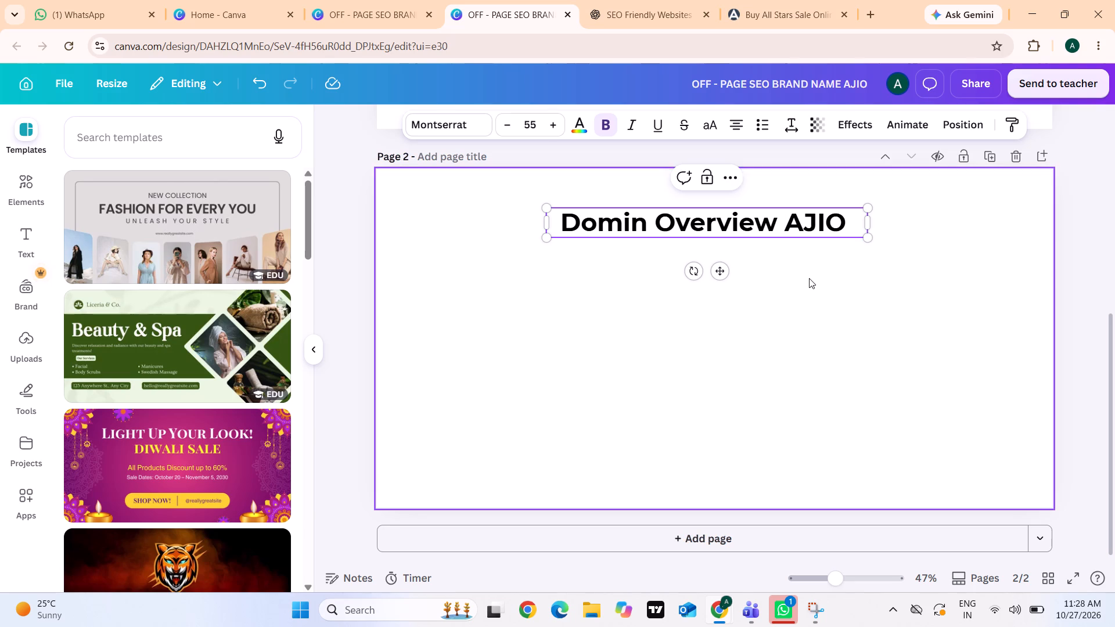
drag(804, 232, 807, 241)
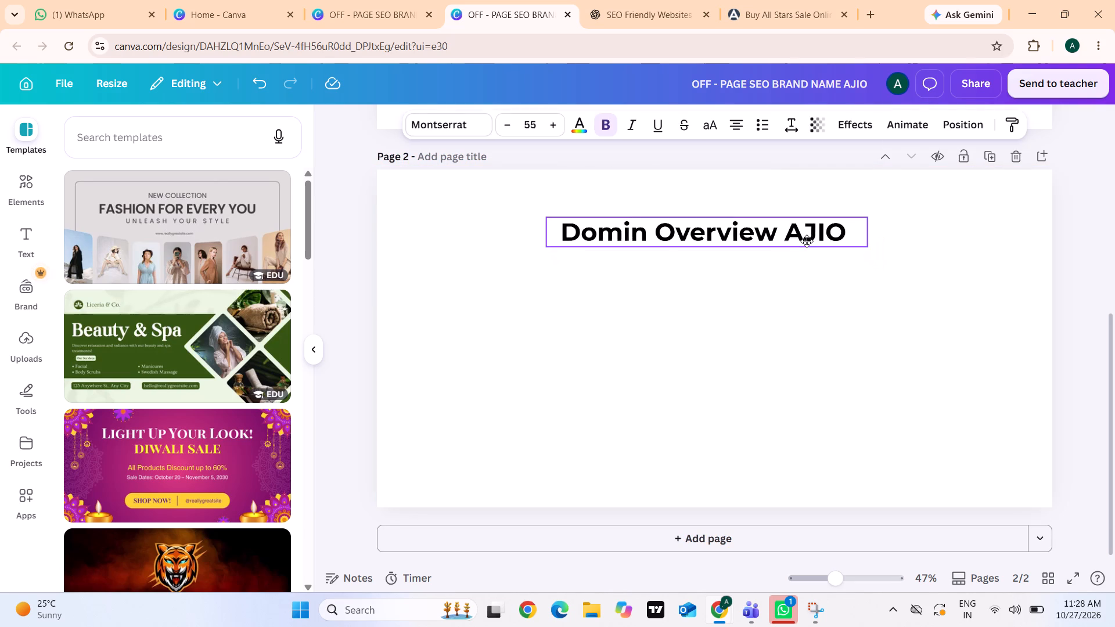
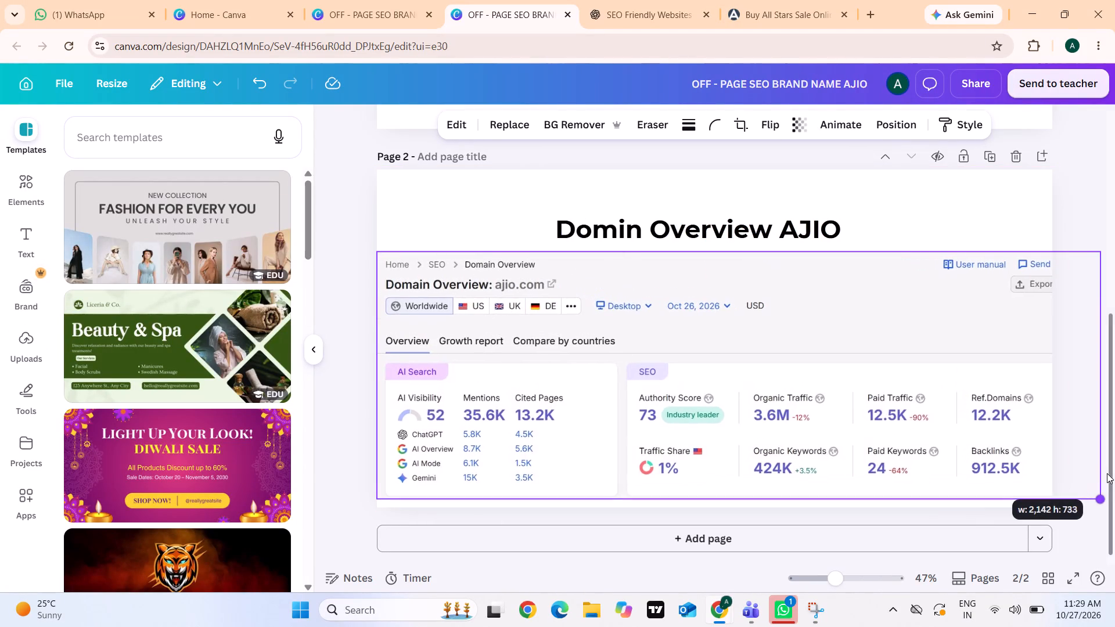
Resize the ajio.com domain overview screenshot to span the full width of page 2 and position it just below the heading.
drag(1107, 473, 1050, 471)
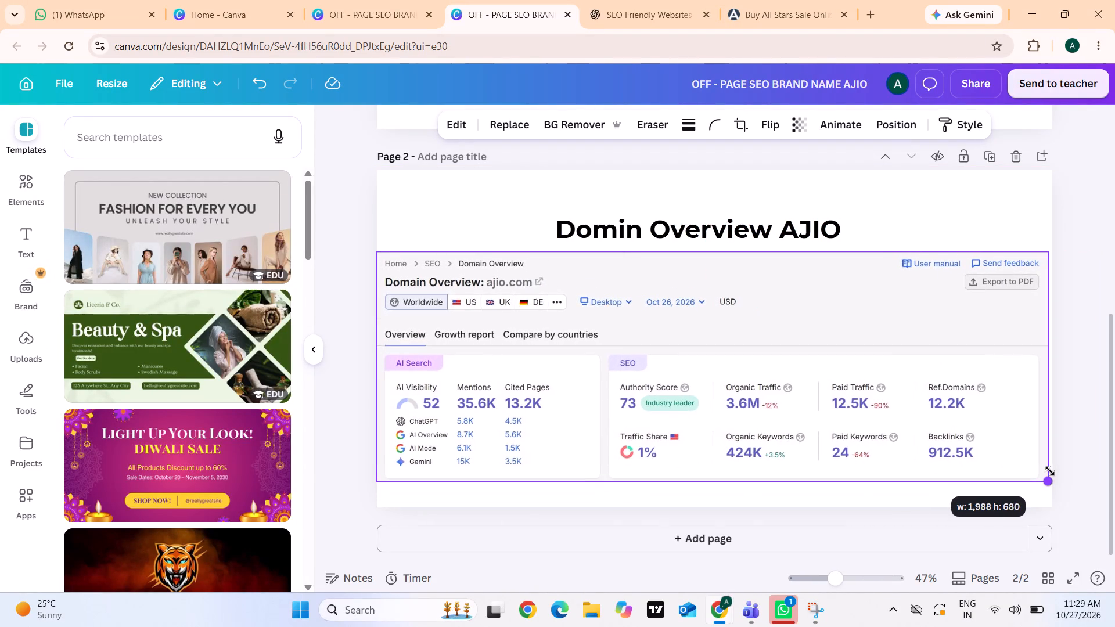
drag(1050, 471, 1051, 471)
drag(919, 378, 921, 384)
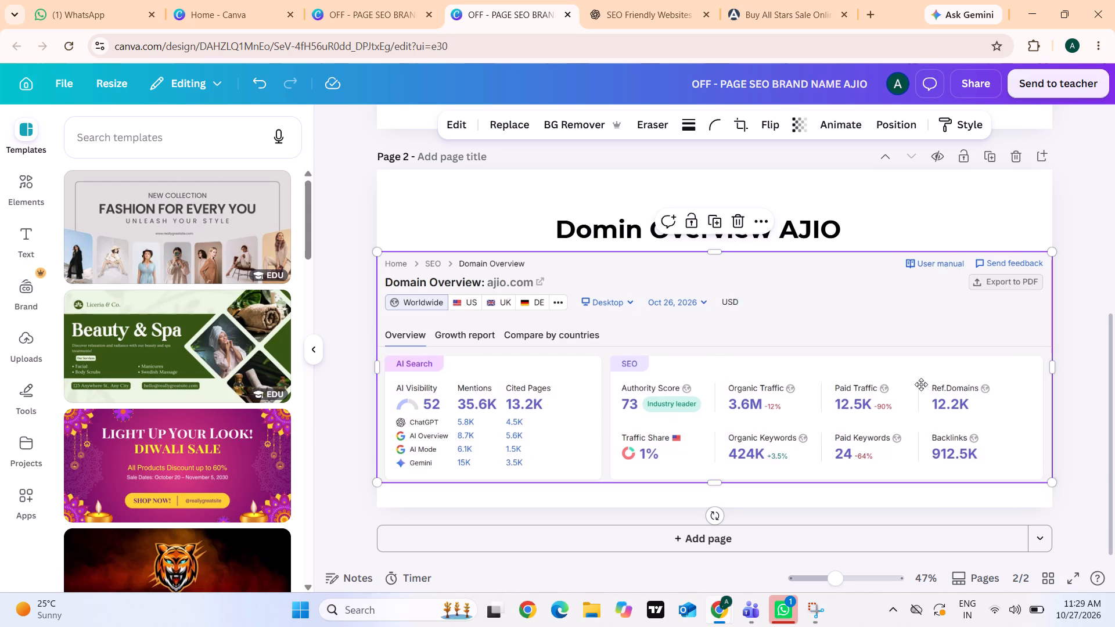
Move the "Domin Overview AJIO" heading and the ajio.com Domain Overview screenshot higher on page 2, keeping the screenshot directly under the heading.
drag(921, 384, 921, 382)
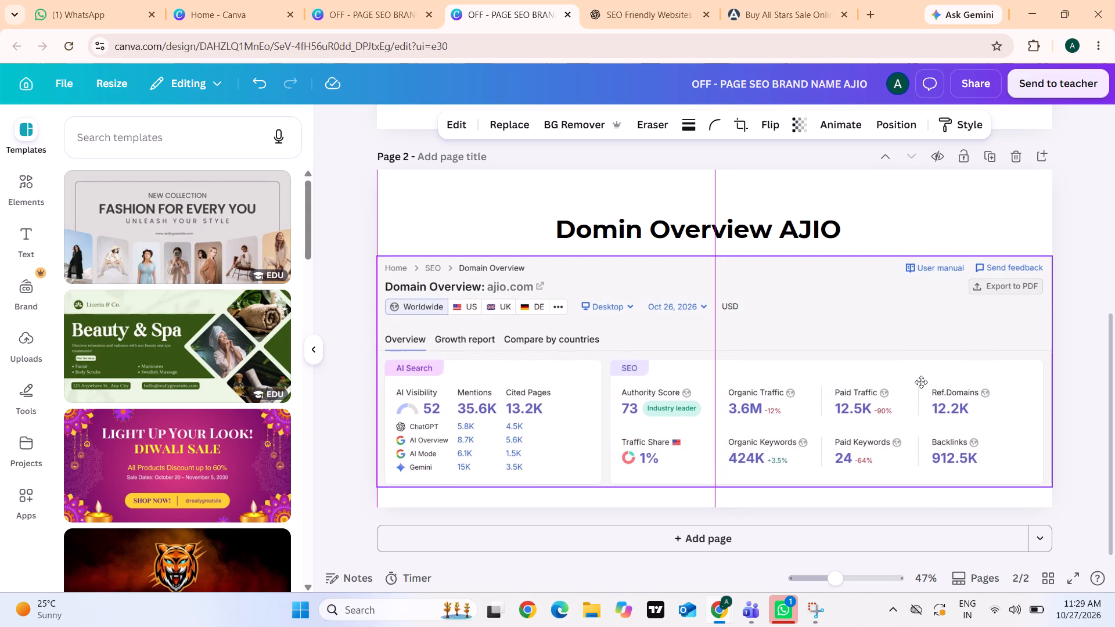
drag(921, 382, 921, 384)
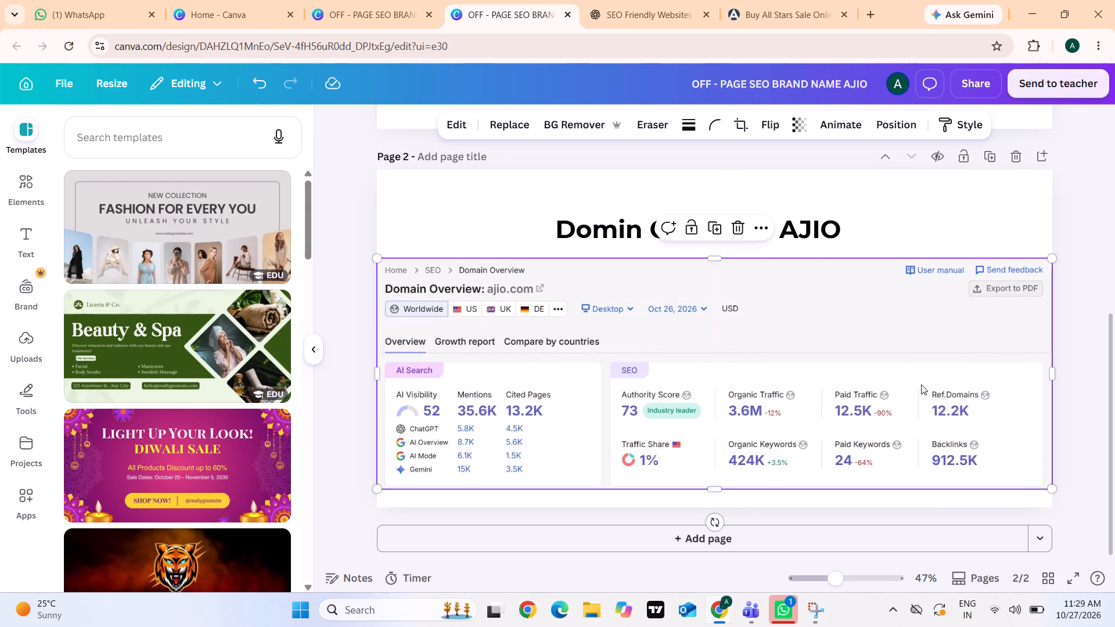
click(817, 237)
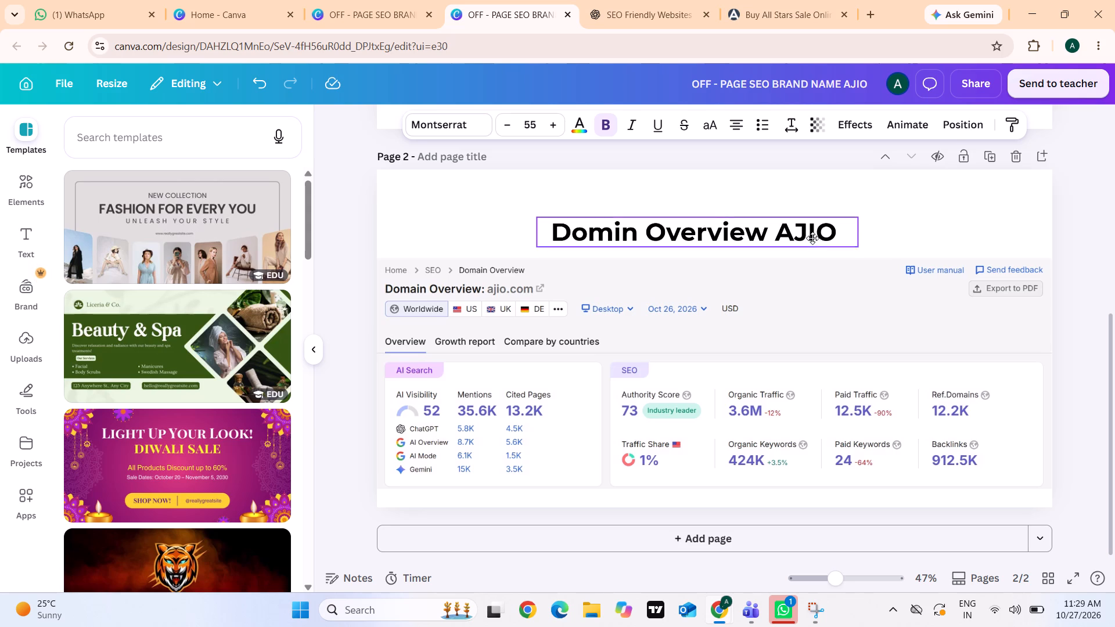
drag(815, 312, 813, 304)
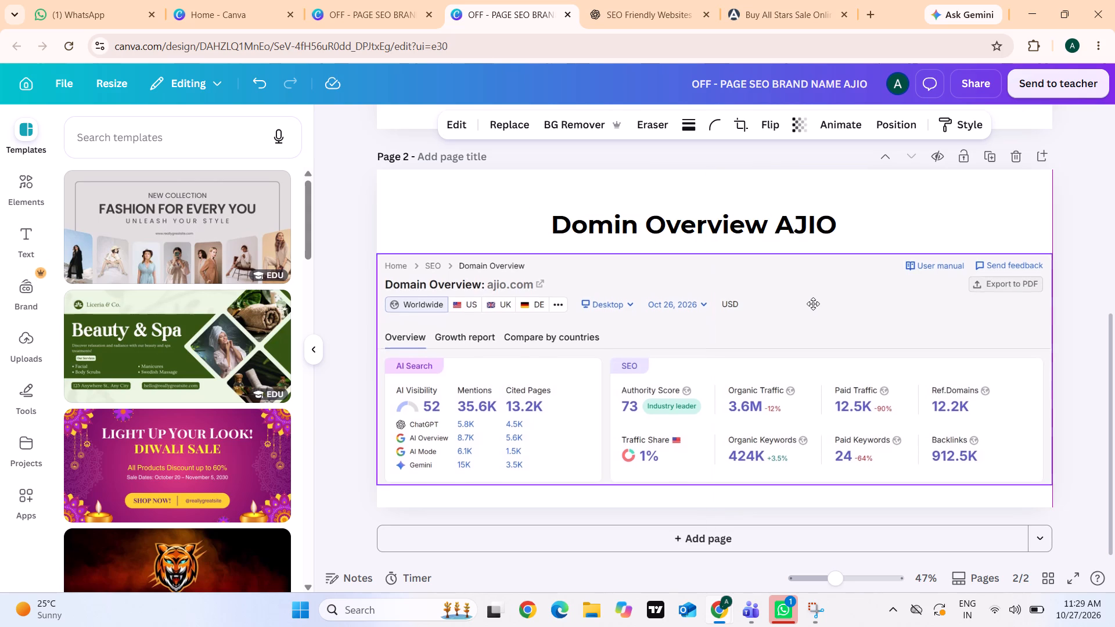
drag(813, 304, 812, 299)
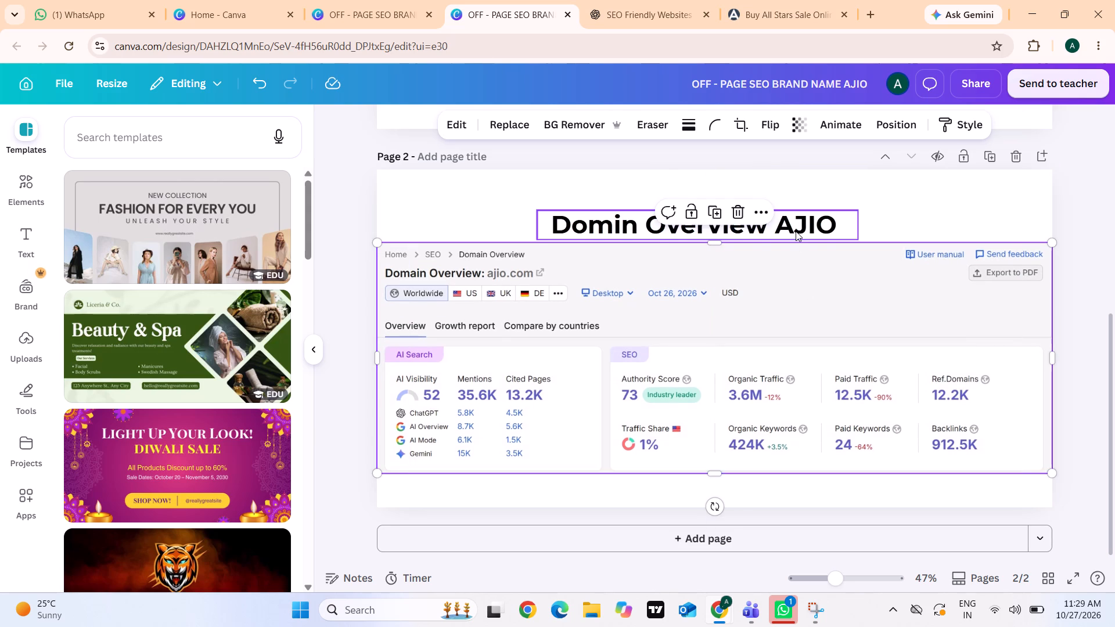
drag(796, 231, 796, 226)
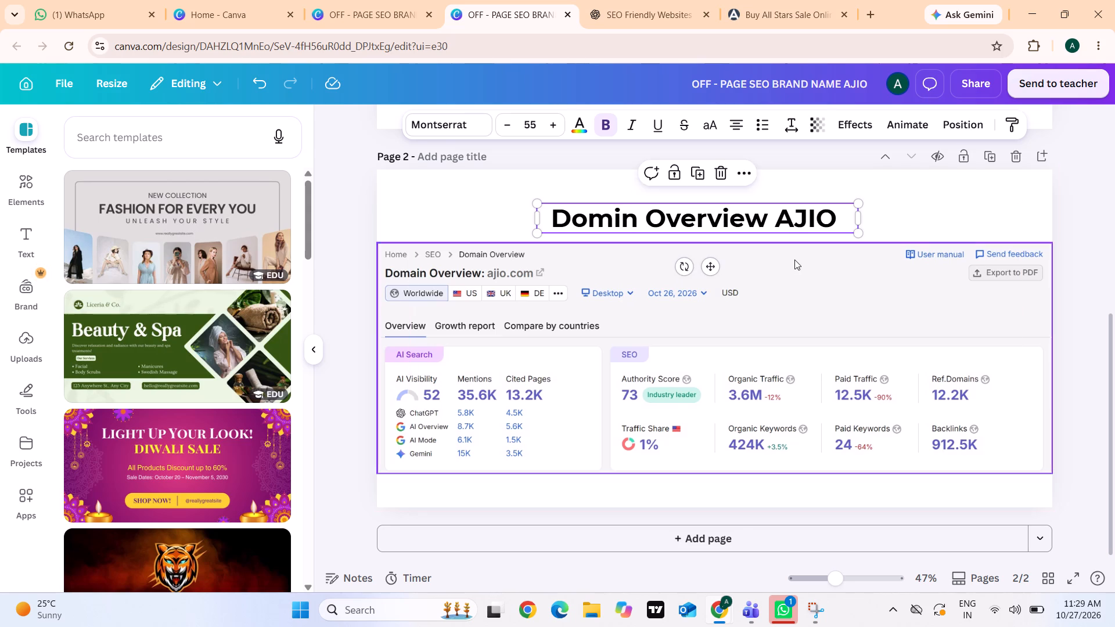
drag(794, 260, 794, 253)
Nudge the Domain Overview screenshot down slightly to leave a small gap beneath the page 2 heading.
click(893, 392)
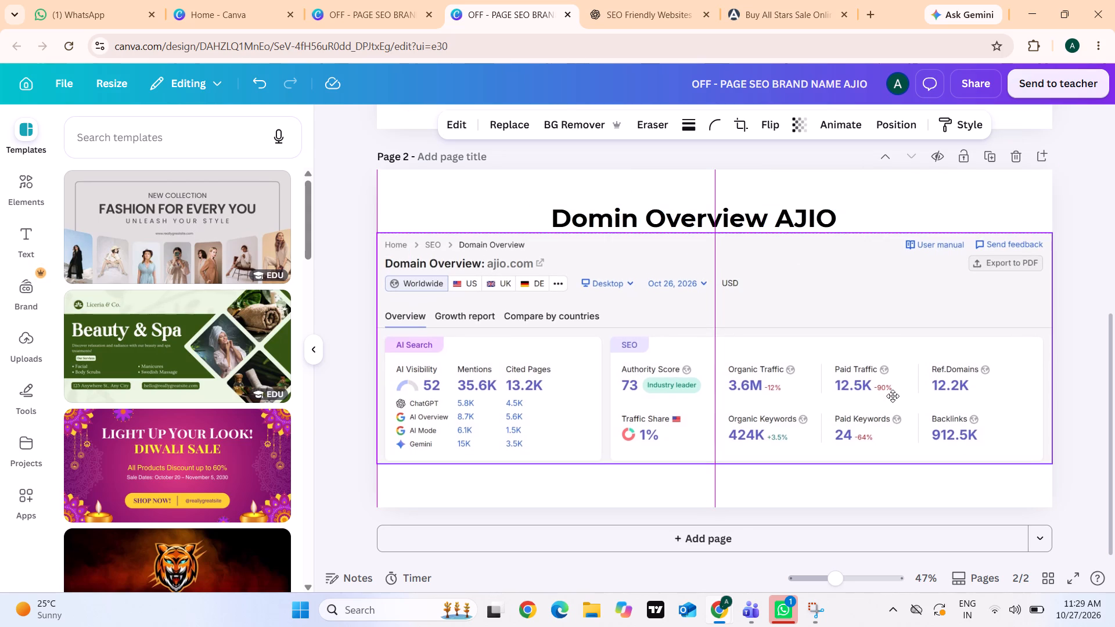
key(Down)
key(Down)
key(Down)
key(Down)
key(Down)
key(Down)
key(Down)
key(Down)
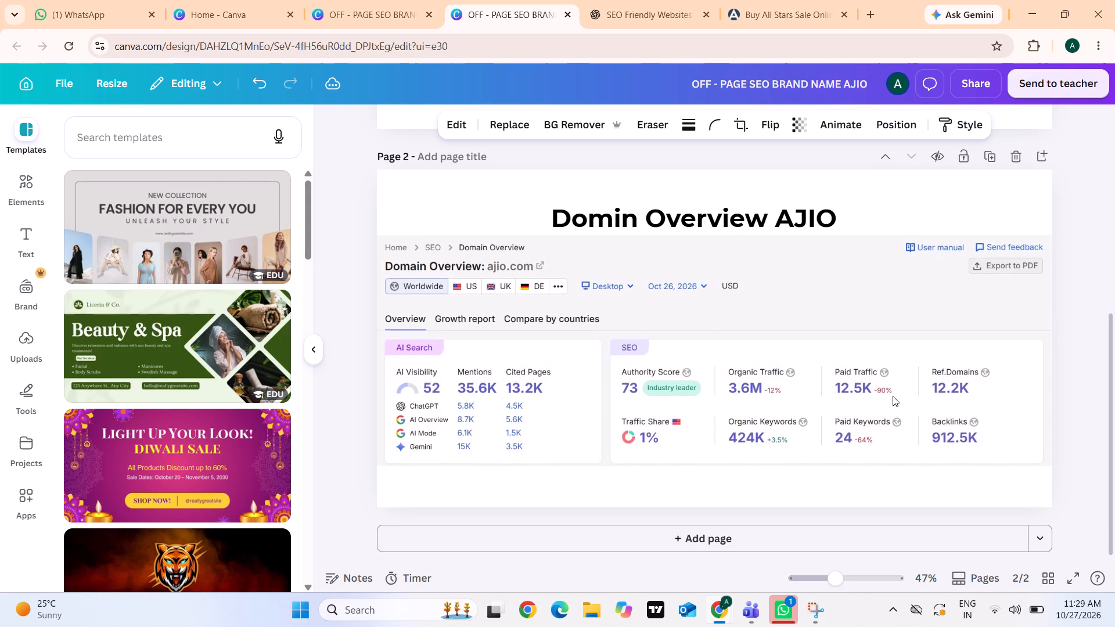
key(Down)
key(Down)
key(Down)
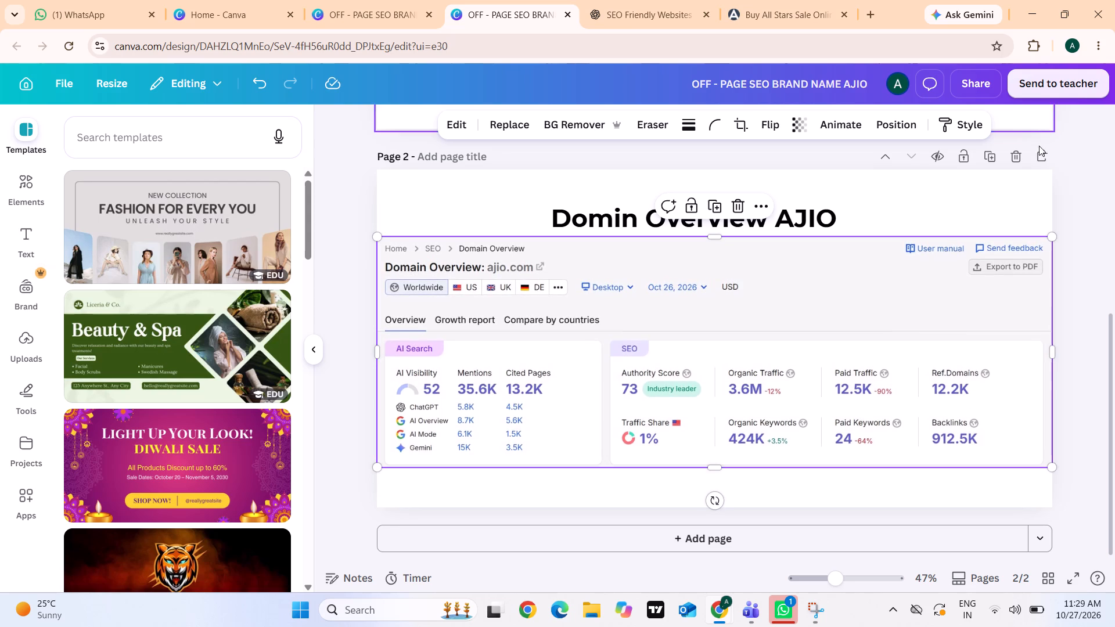
Add a blank third page after page 2.
click(1041, 149)
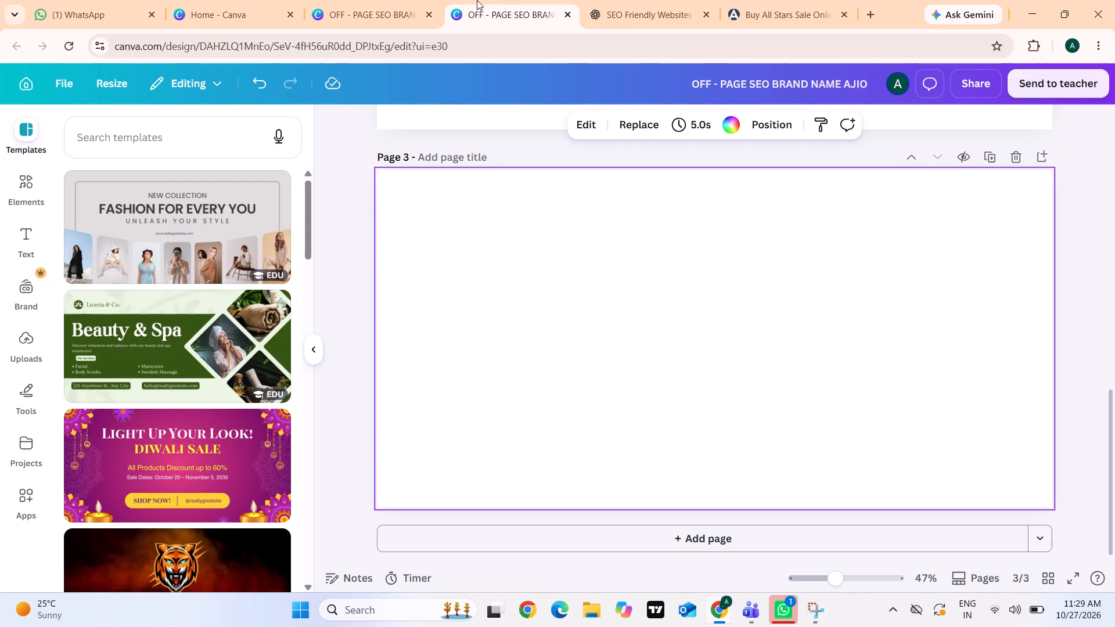
Copy "Total Backlinks Of" from the Myntra design's page 3 heading and paste it onto blank page 3 of the AJIO design.
click(422, 0)
scroll(461, 258, down, 2)
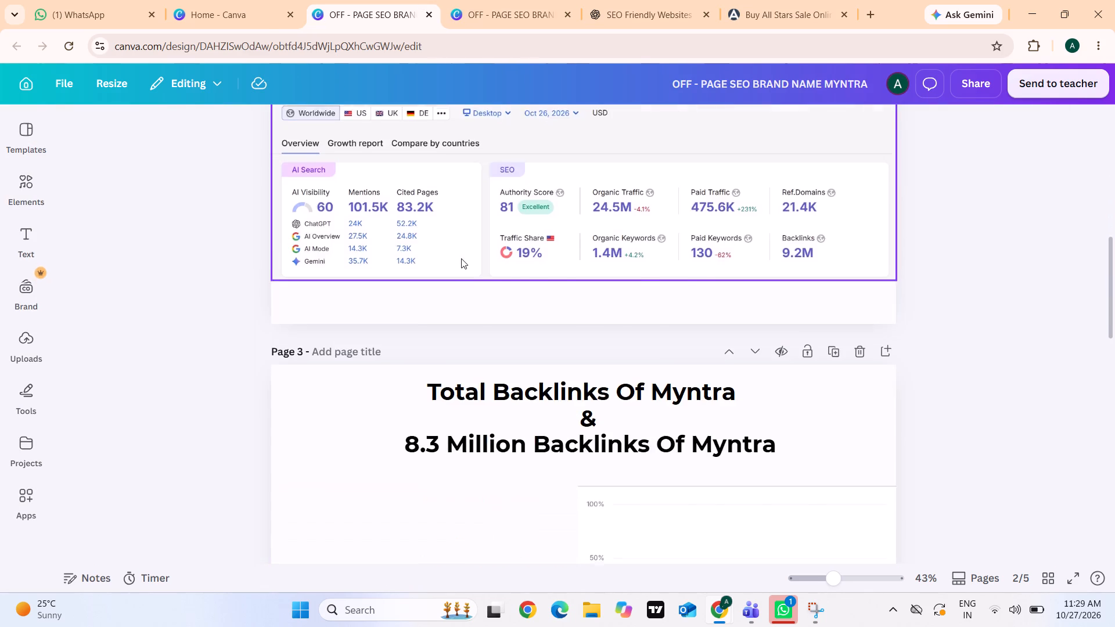
scroll(461, 258, down, 2)
click(431, 263)
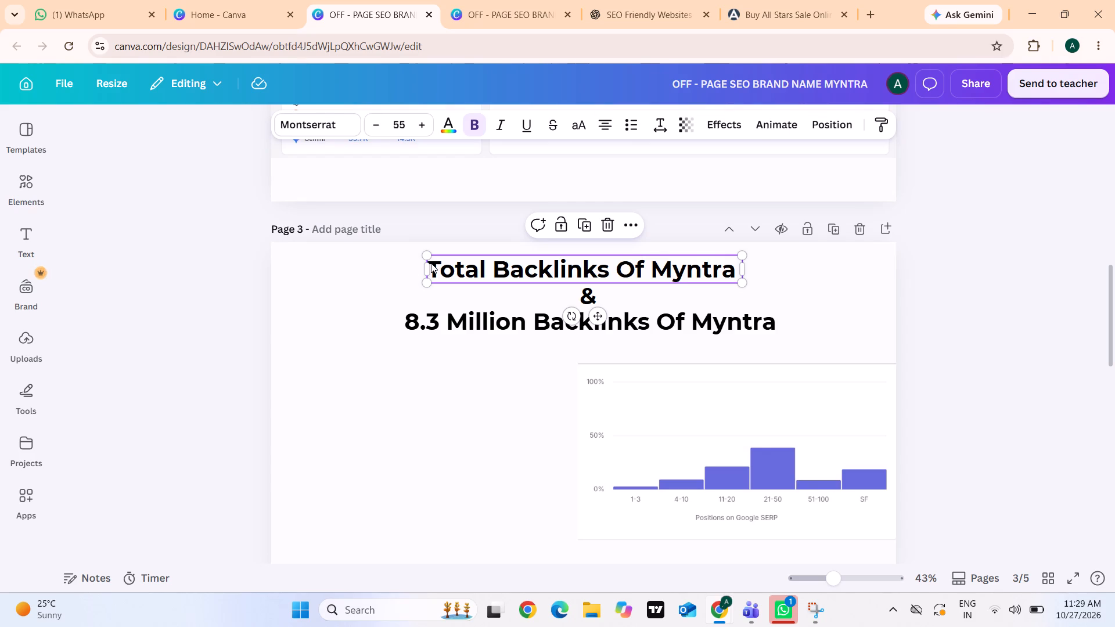
click(431, 263)
drag(431, 263, 665, 273)
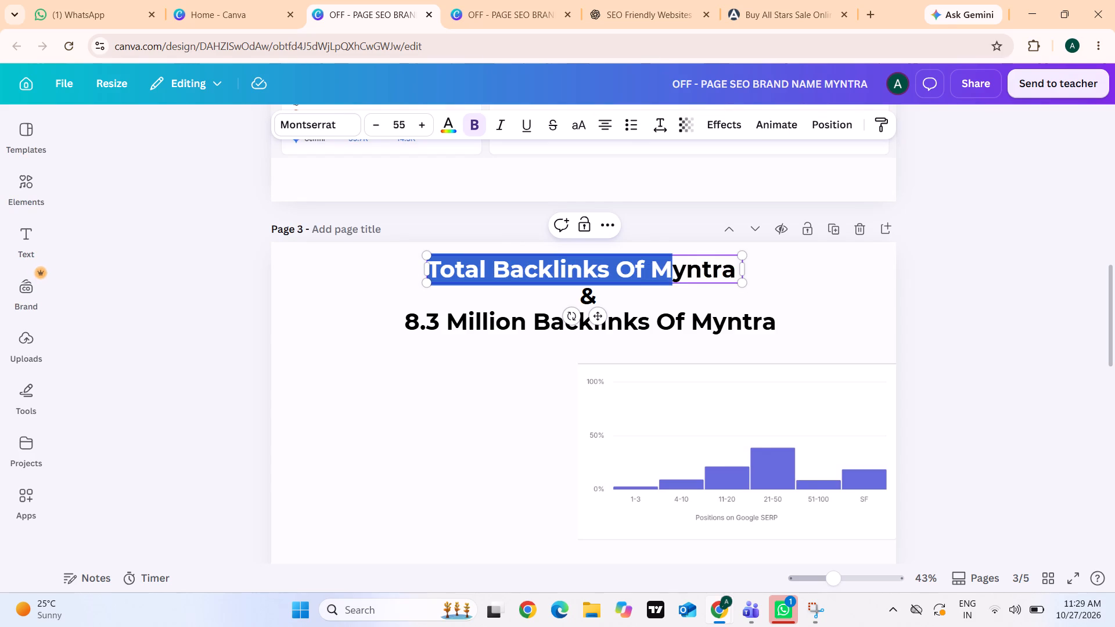
drag(665, 273, 653, 272)
ctrl+click(653, 272)
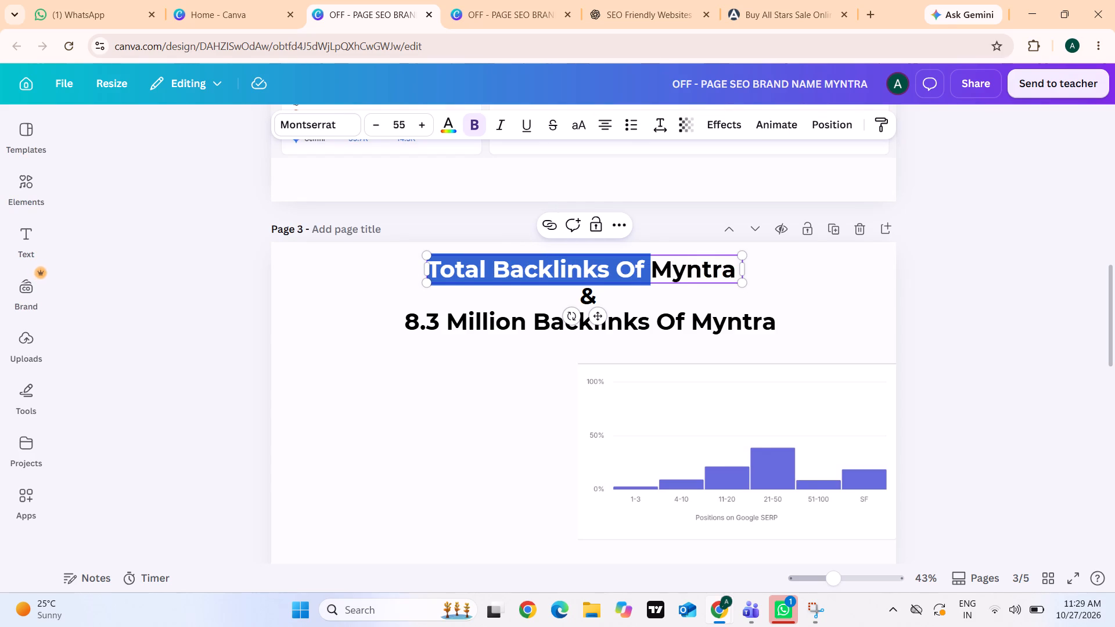
key(ctrl+c)
click(520, 0)
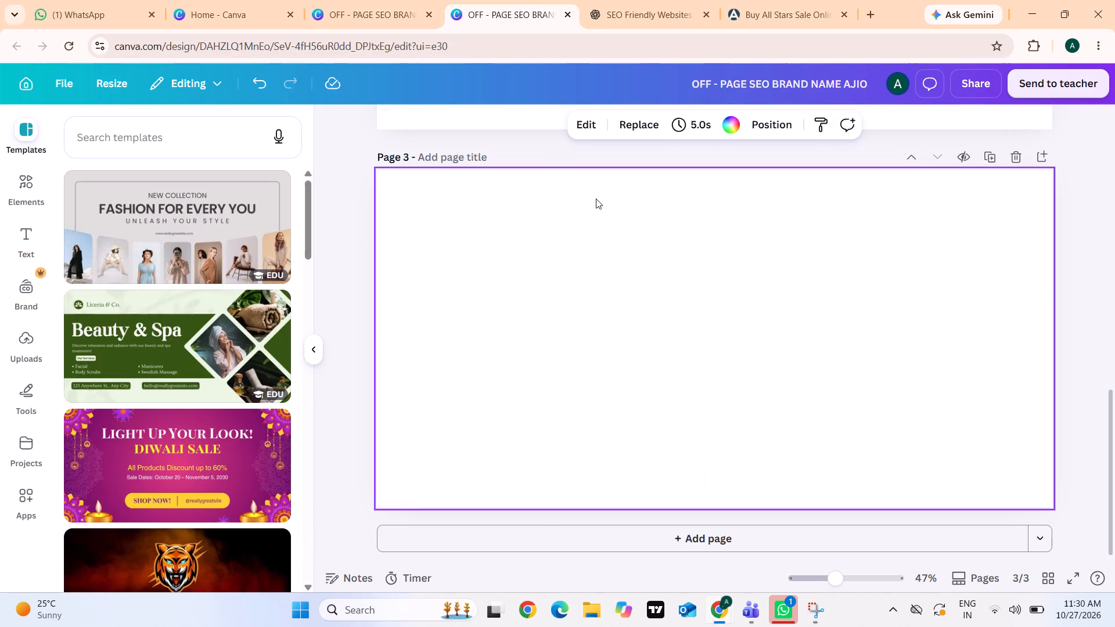
key(ctrl+v)
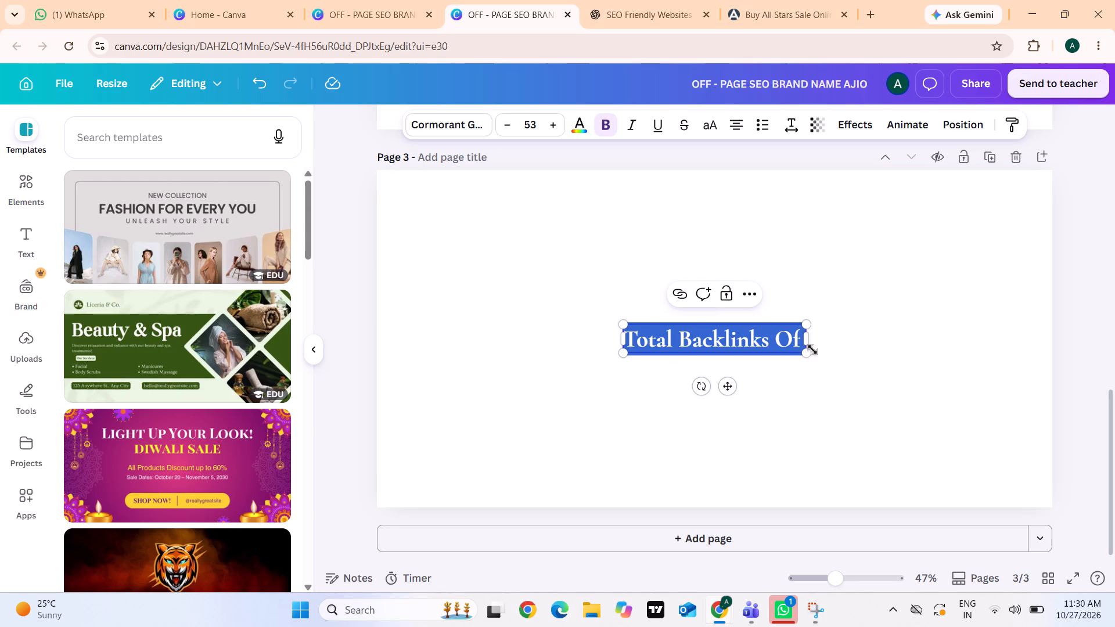
Widen the pasted heading's text box and append the brand name so that it reads "Total Backlinks Of AJIO".
drag(805, 343, 805, 336)
click(805, 336)
drag(811, 341, 856, 341)
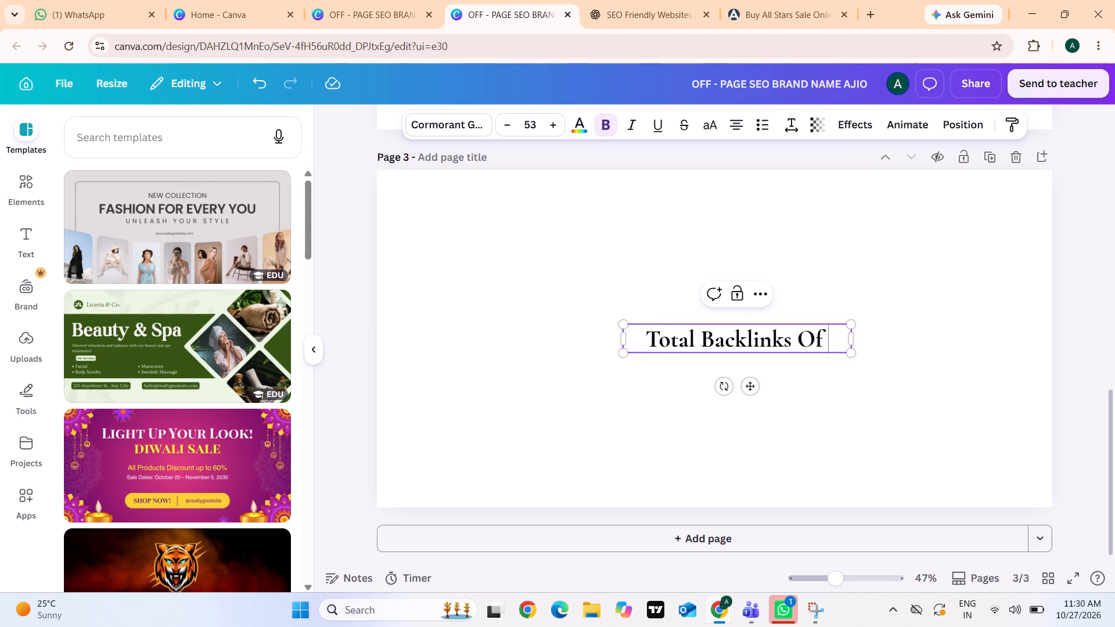
key(BackSpace)
text(AJIO)
key(space)
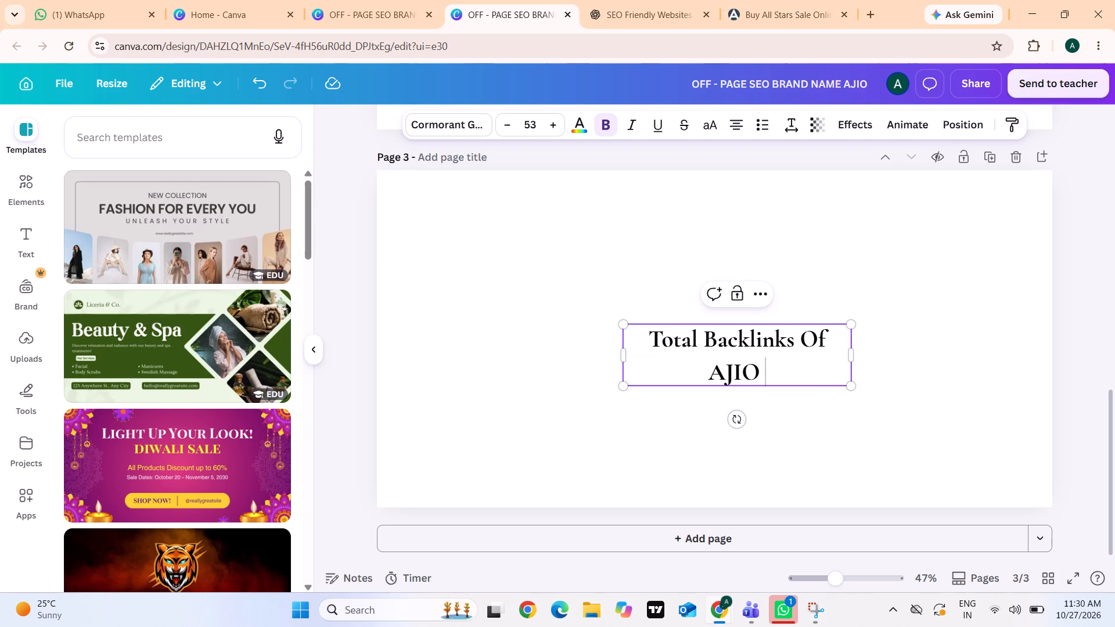
drag(856, 349, 884, 347)
click(930, 338)
Set the "Total Backlinks Of AJIO" heading to the Montserrat font at size 55.
click(804, 338)
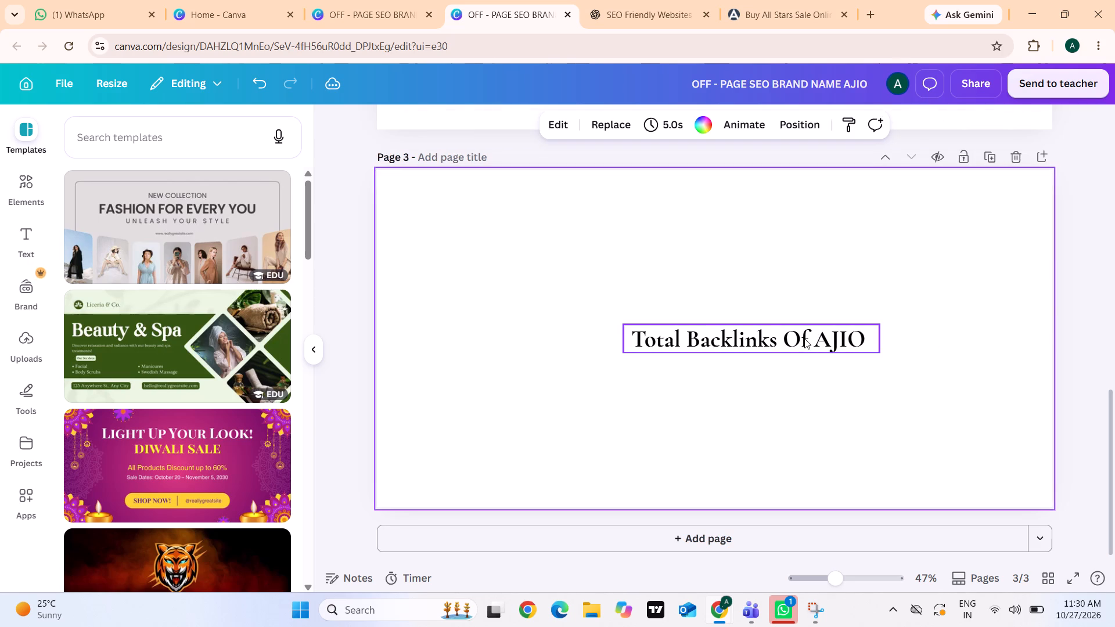
click(428, 119)
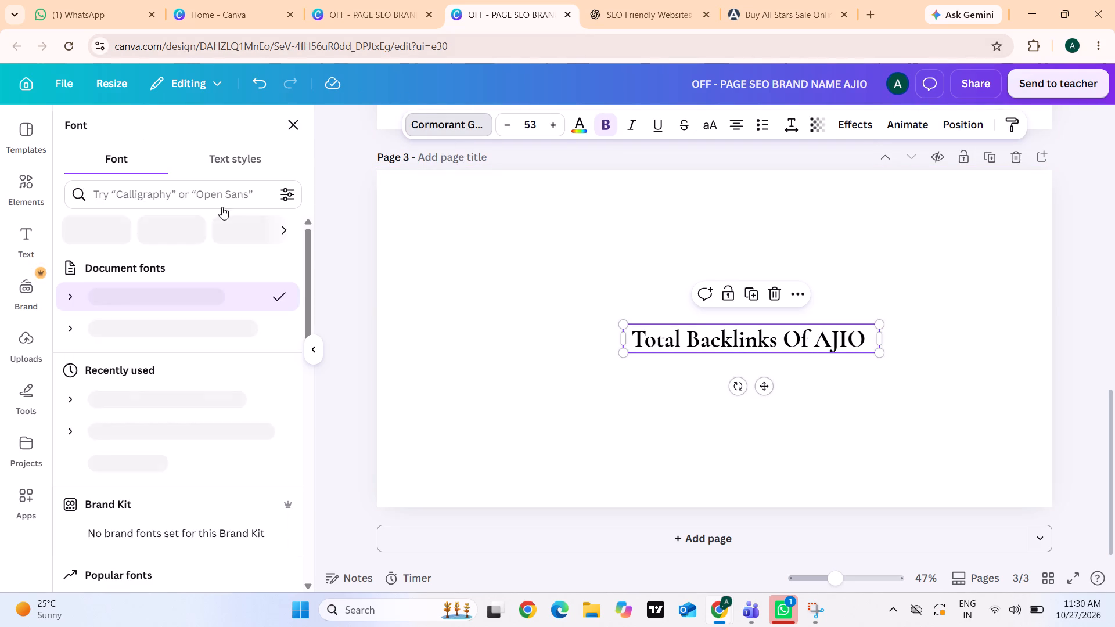
click(149, 325)
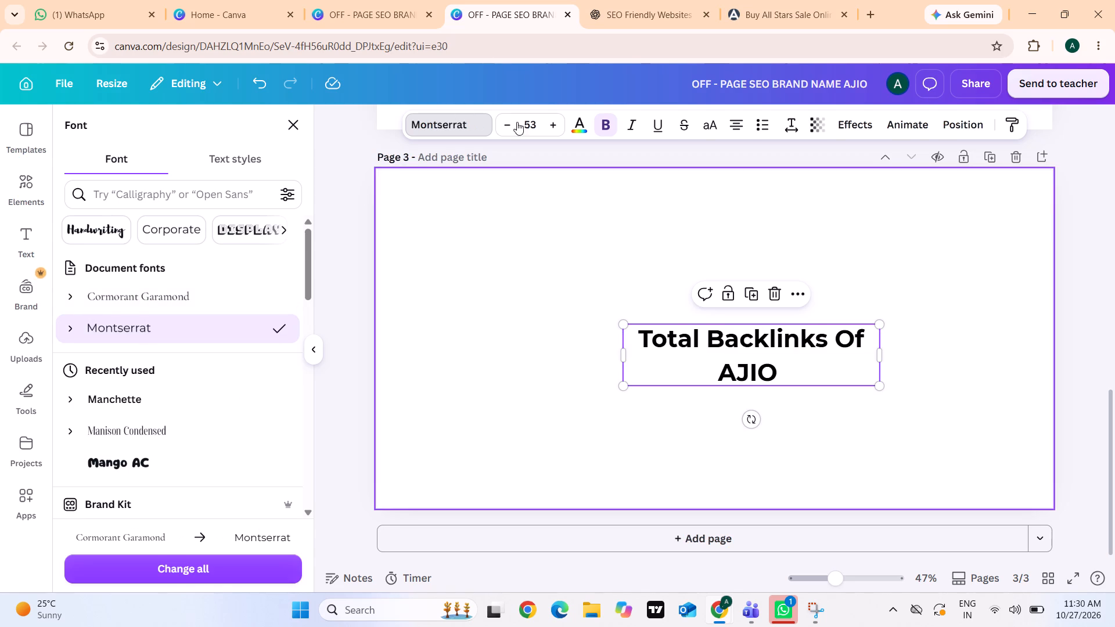
click(536, 120)
key(BackSpace)
text(55)
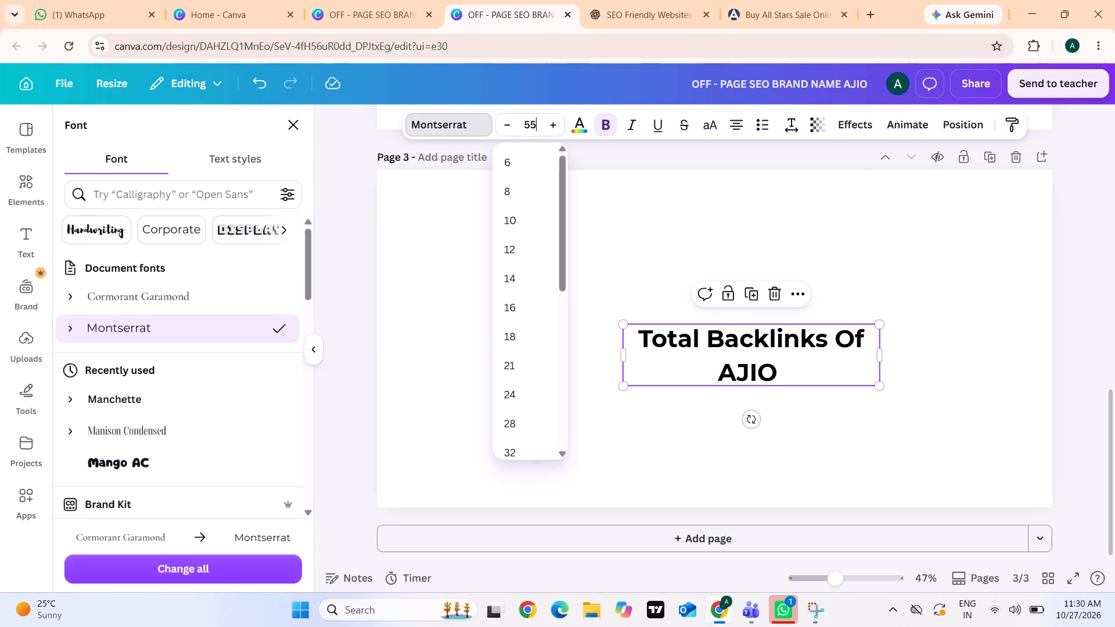
key(Return)
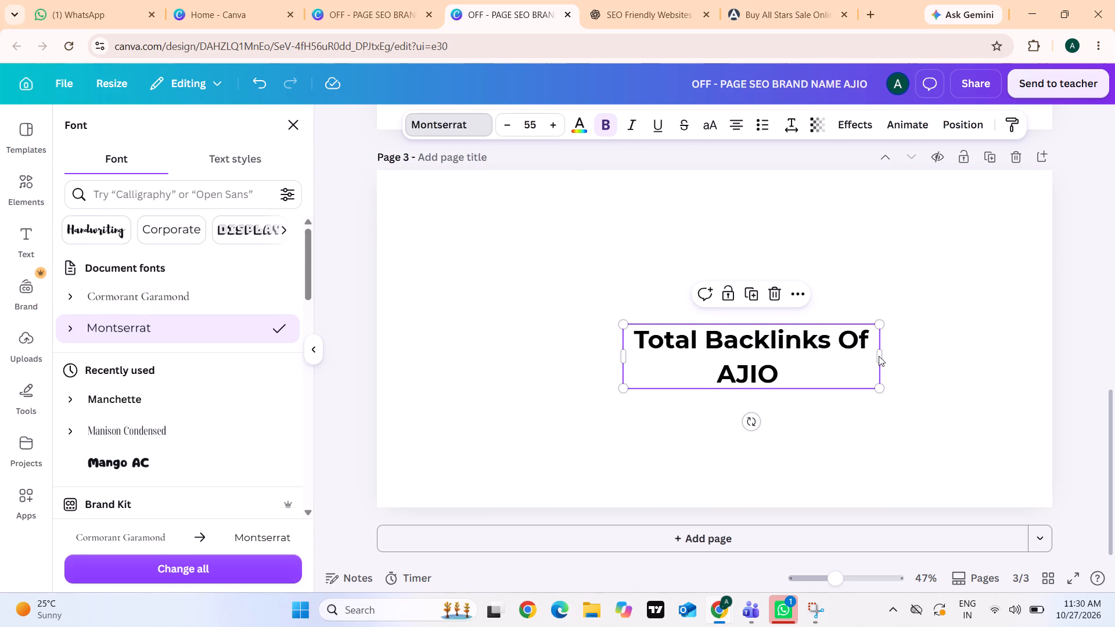
Widen the "Total Backlinks Of AJIO" text box to fit one line and move it to the top centre of page 3.
drag(879, 356, 830, 365)
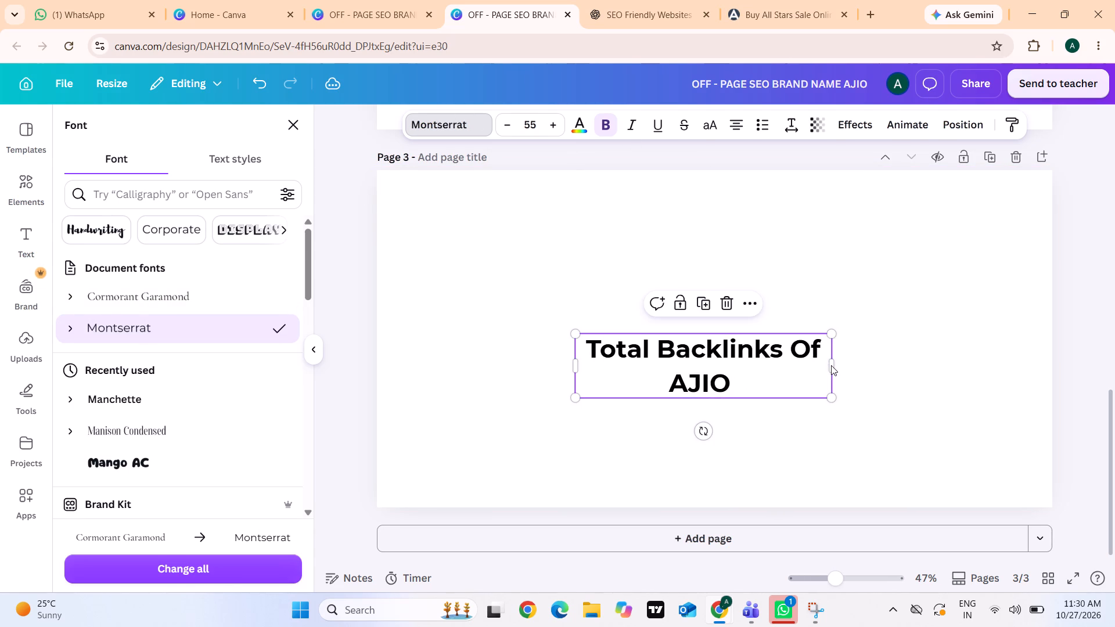
click(830, 365)
drag(832, 365, 903, 358)
click(876, 397)
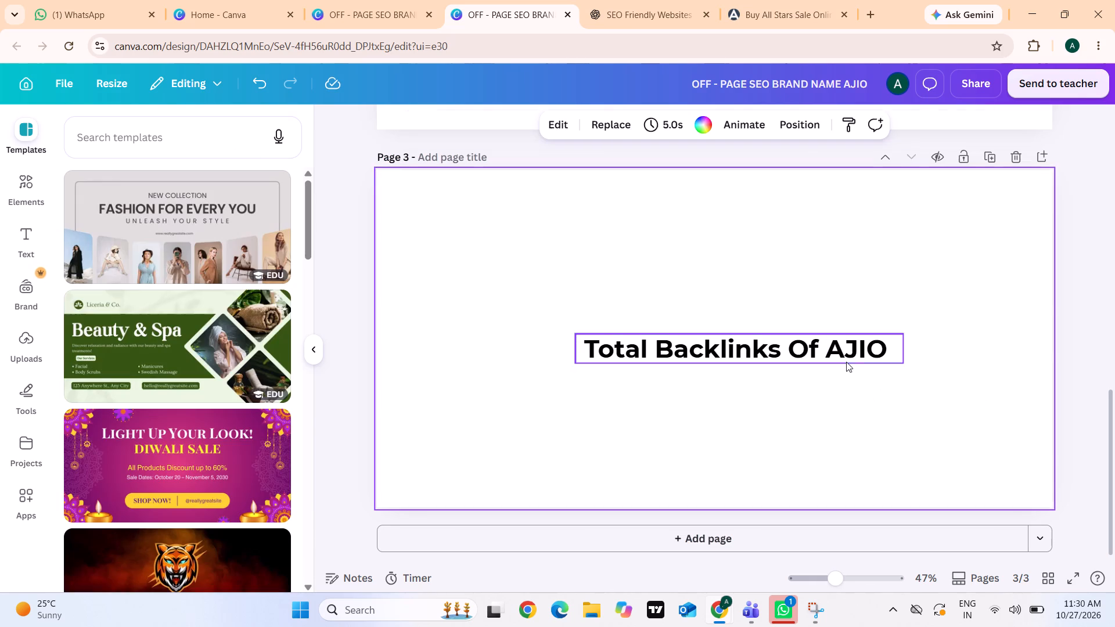
drag(843, 349, 794, 208)
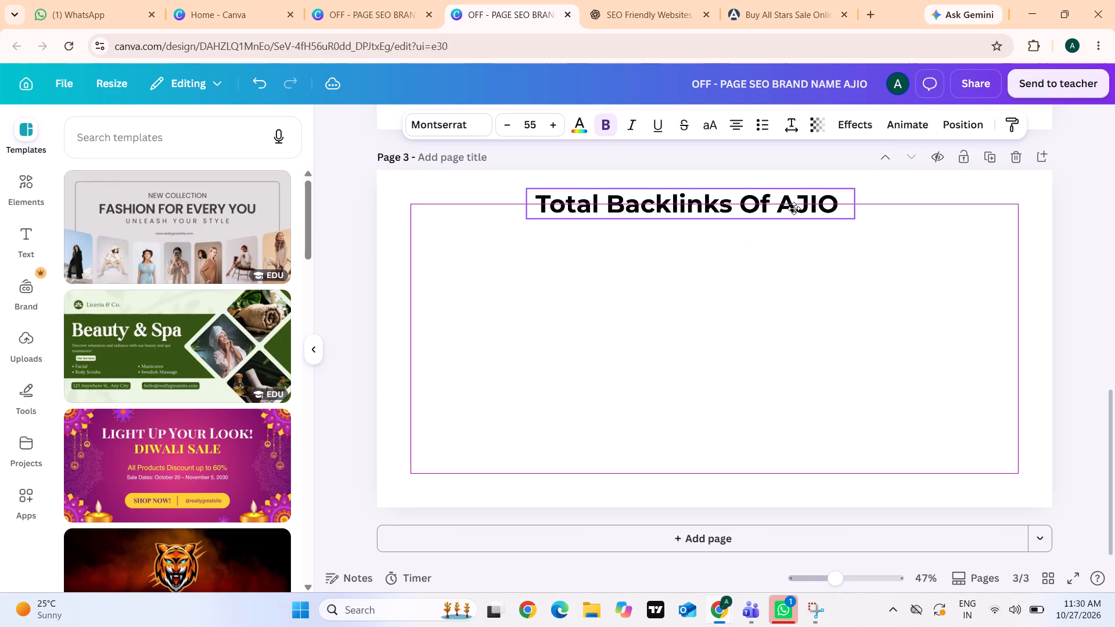
drag(794, 208, 804, 167)
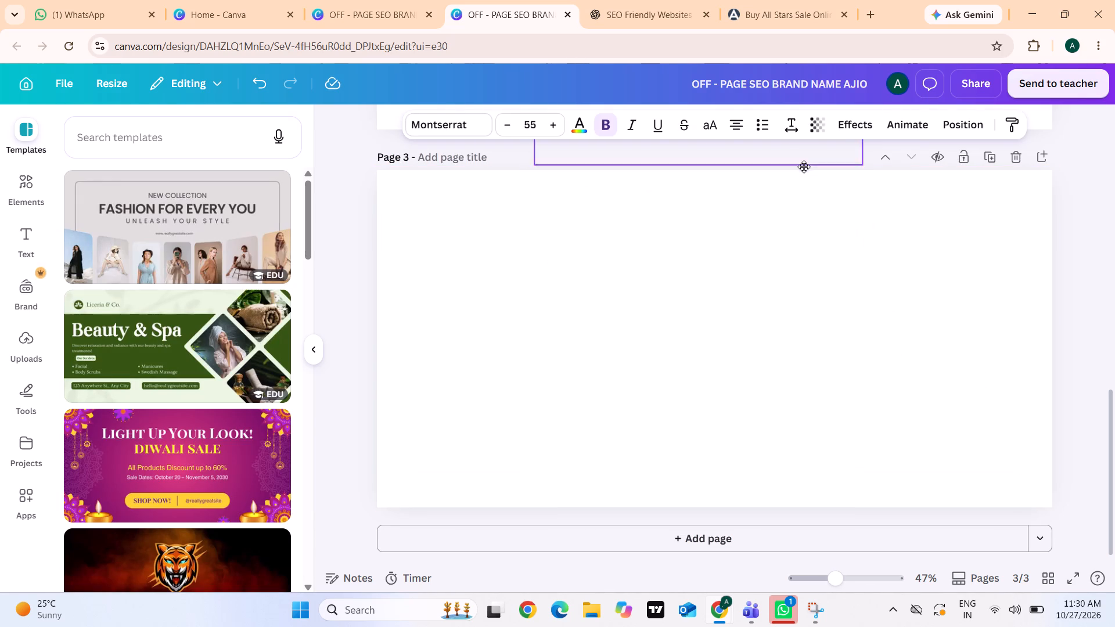
drag(804, 167, 810, 205)
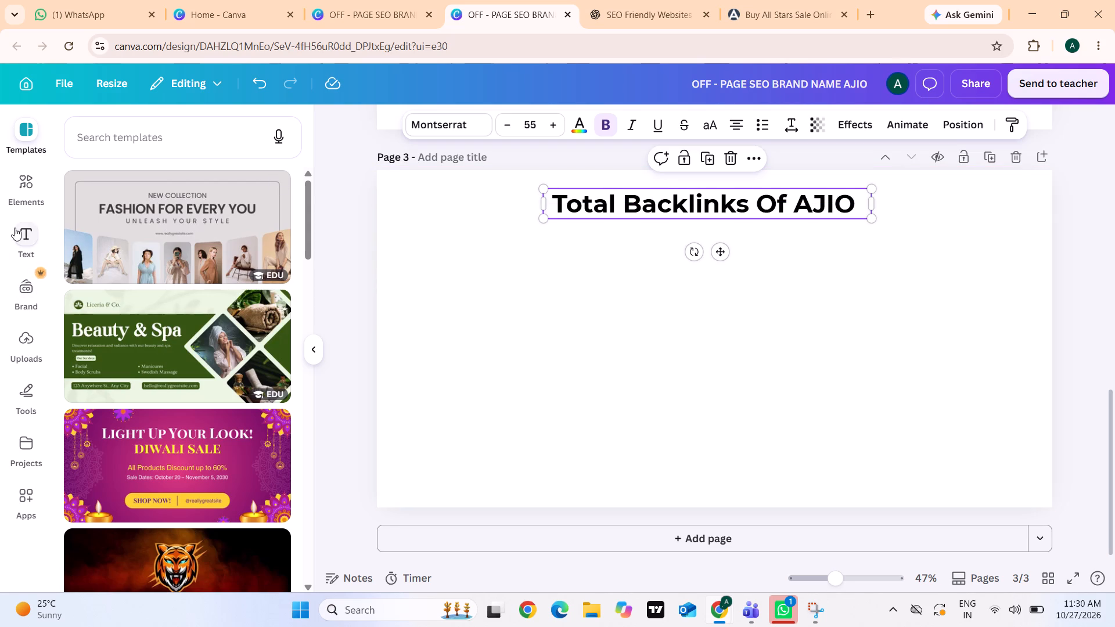
Add a heading text box containing "&" directly below "Total Backlinks Of AJIO" and set its font size to 55.
click(15, 228)
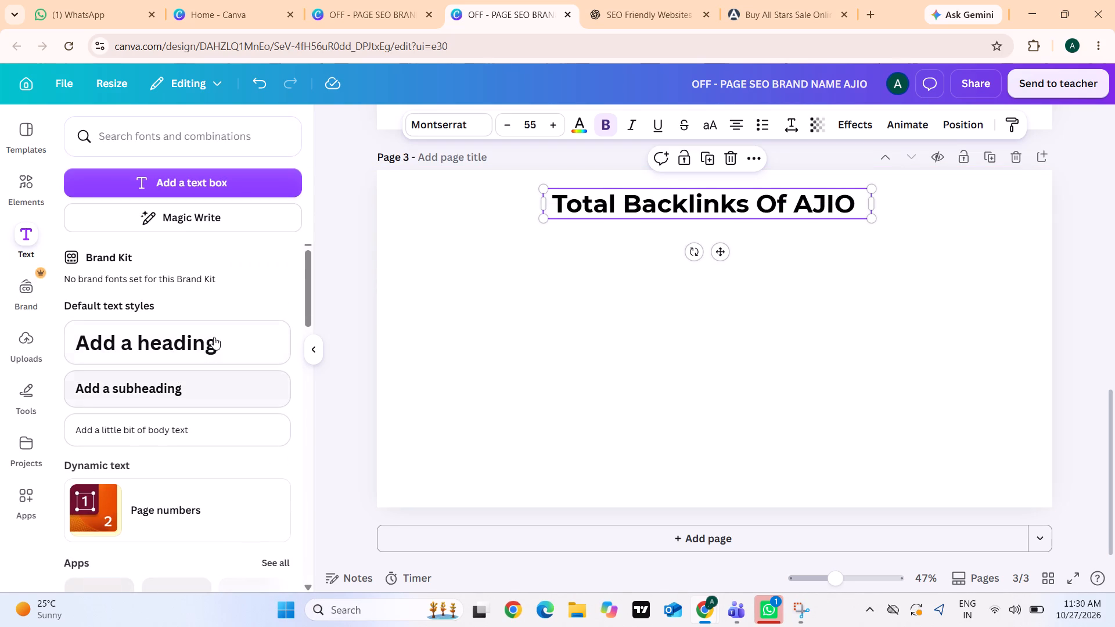
click(214, 337)
key(BackSpace)
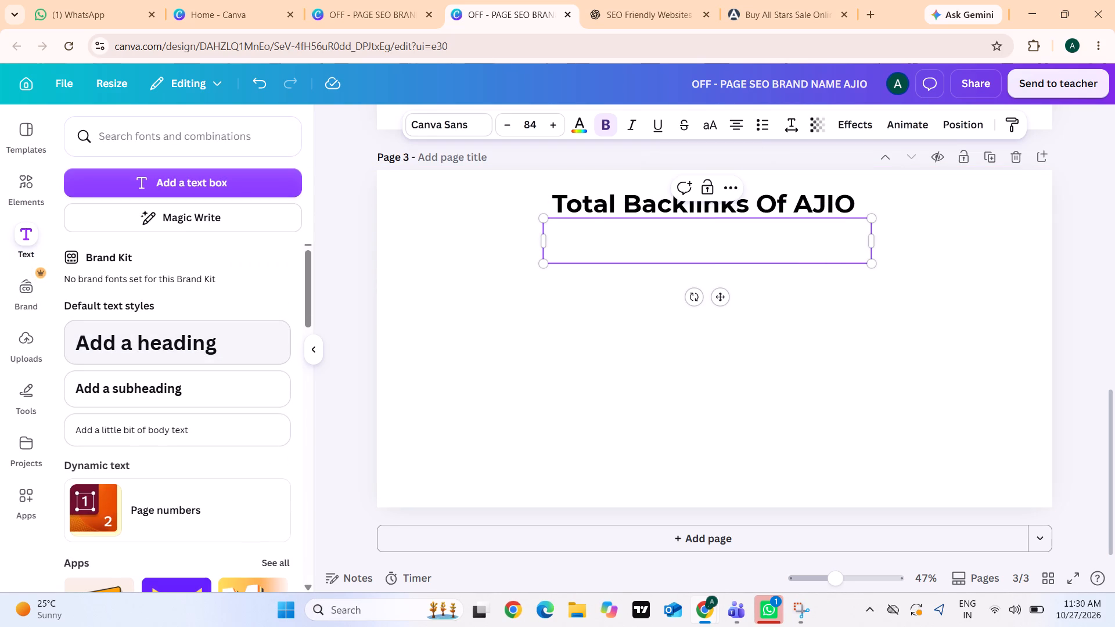
key(shift+ampersand)
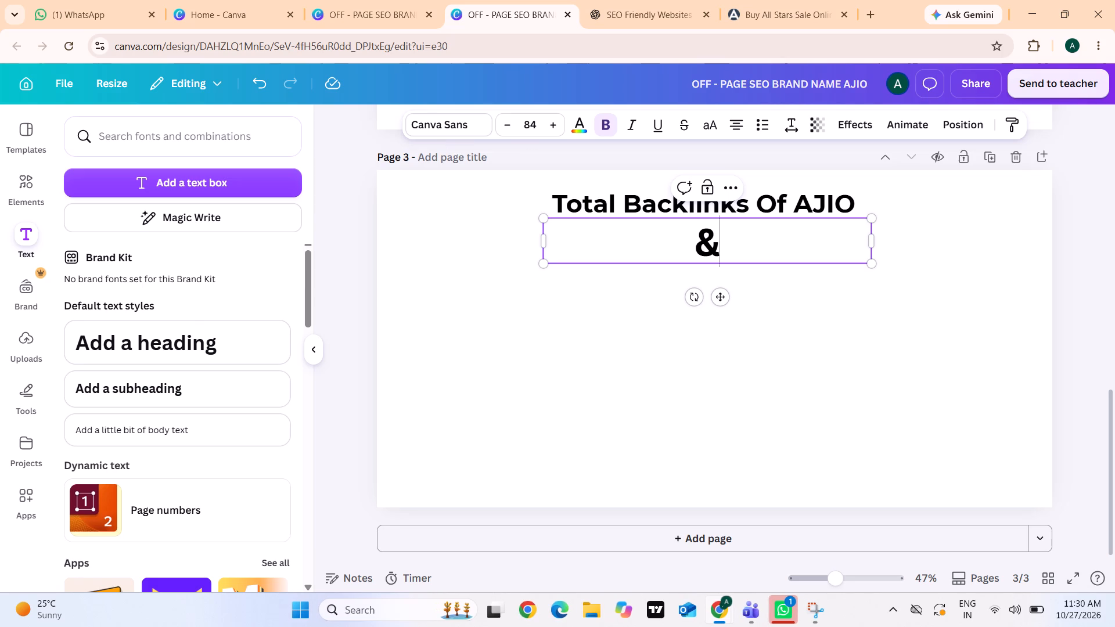
click(537, 120)
key(BackSpace)
key(BackSpace)
text(55)
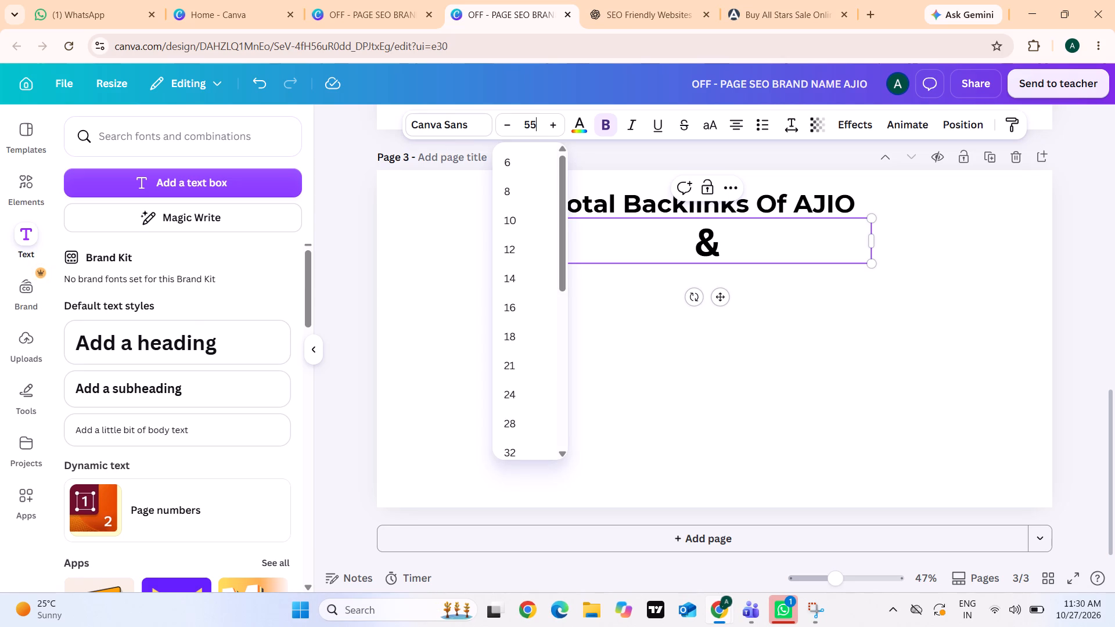
key(Return)
drag(700, 236, 720, 228)
click(725, 230)
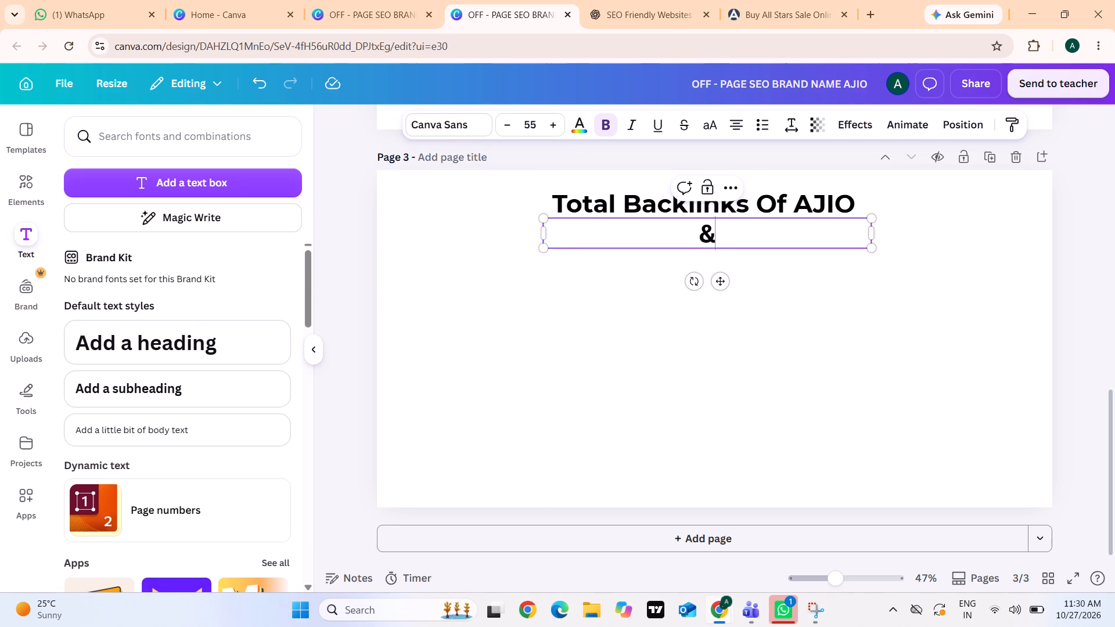
drag(707, 237, 707, 232)
click(753, 229)
click(785, 271)
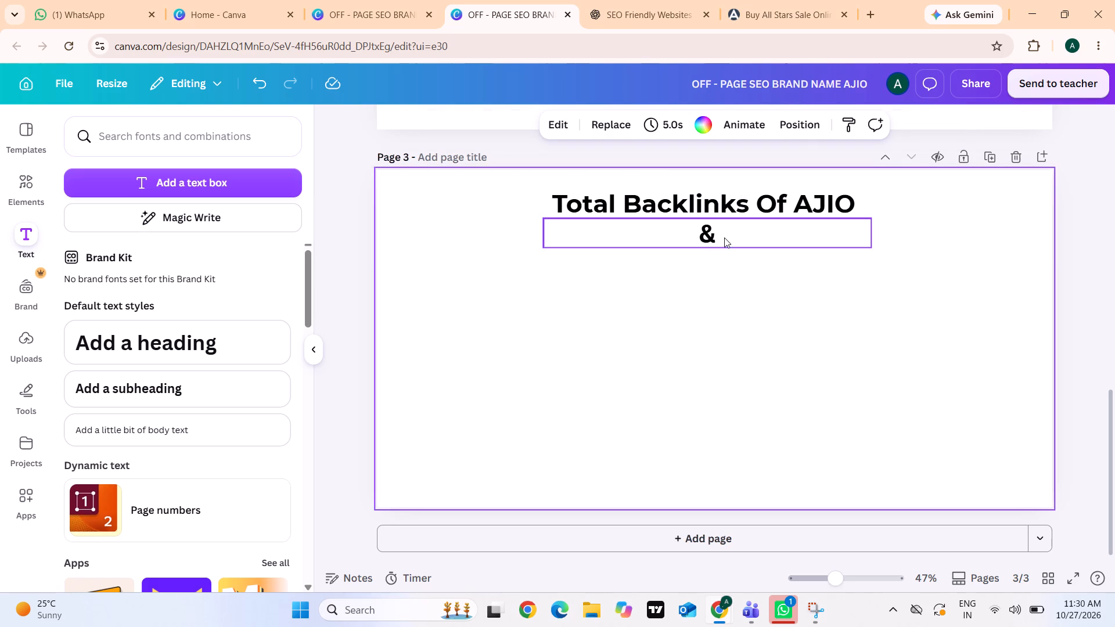
drag(724, 237, 733, 233)
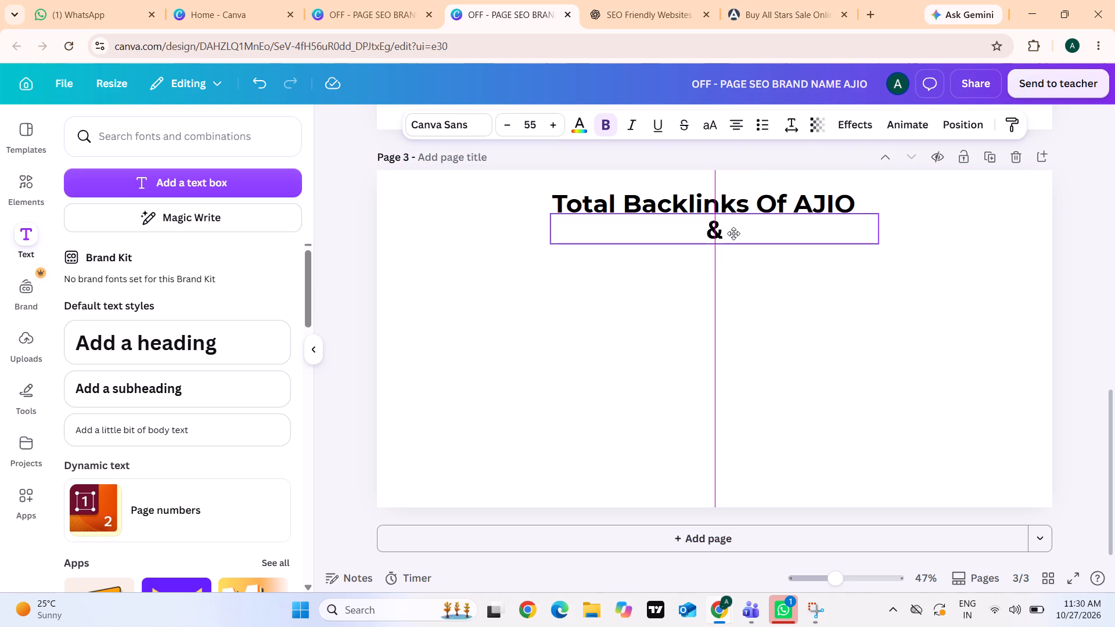
drag(733, 233, 733, 234)
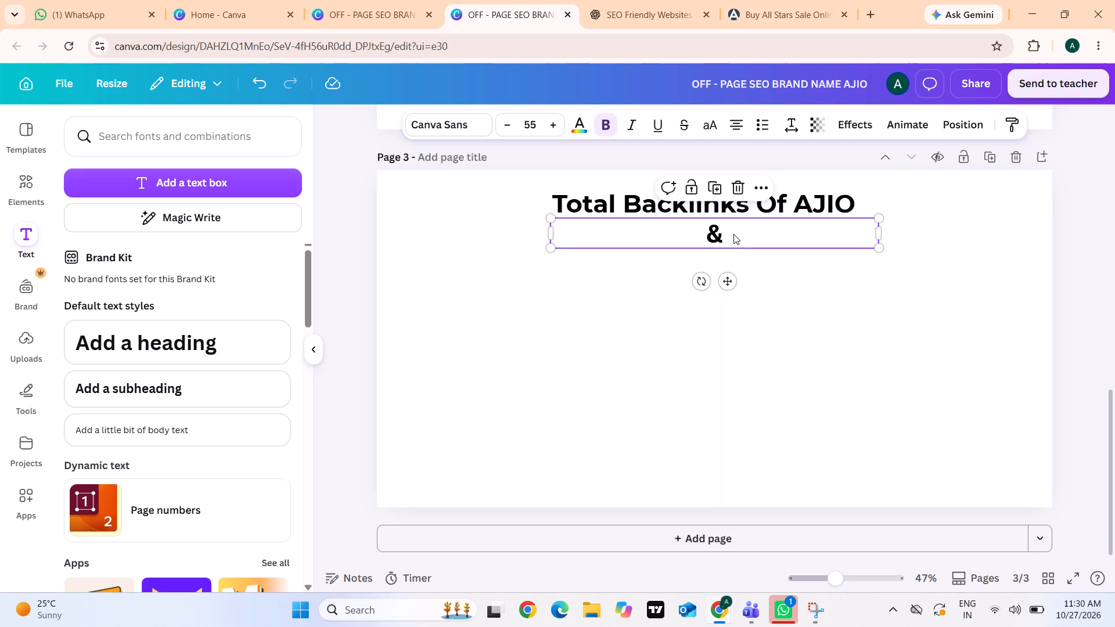
key(Up)
key(Up)
key(Up)
key(Up)
key(Up)
key(Up)
key(Up)
key(Up)
key(Up)
key(Up)
key(Up)
key(Up)
key(Up)
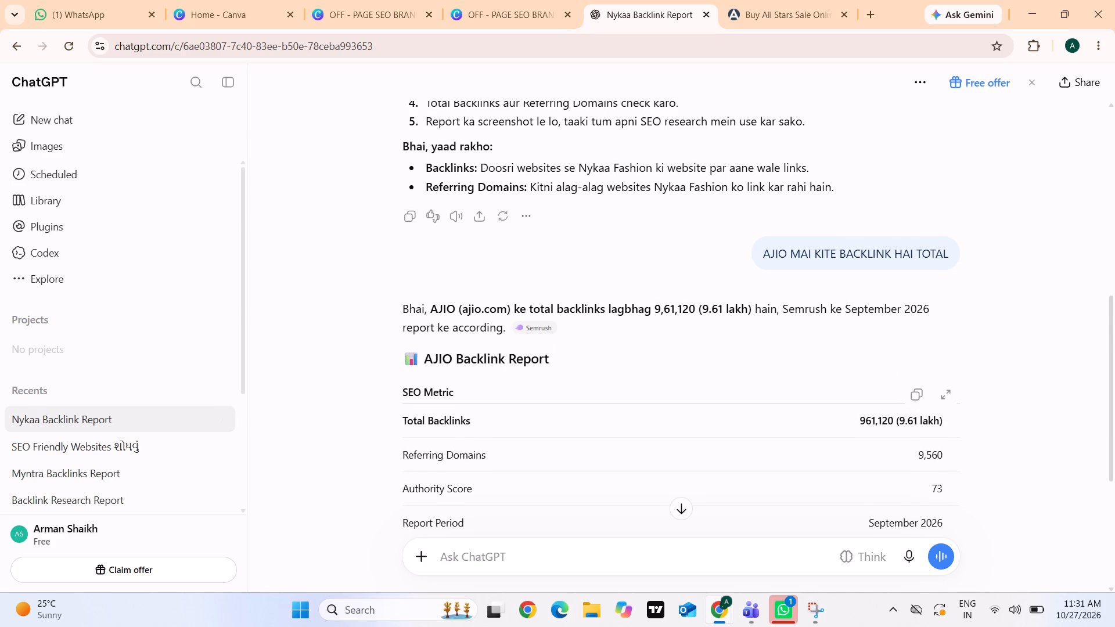
Back in the AJIO report in Canva, add a subheading below "&" on page 3 reading "9.16 LAKH BACKLINK OF AJIO".
click(469, 15)
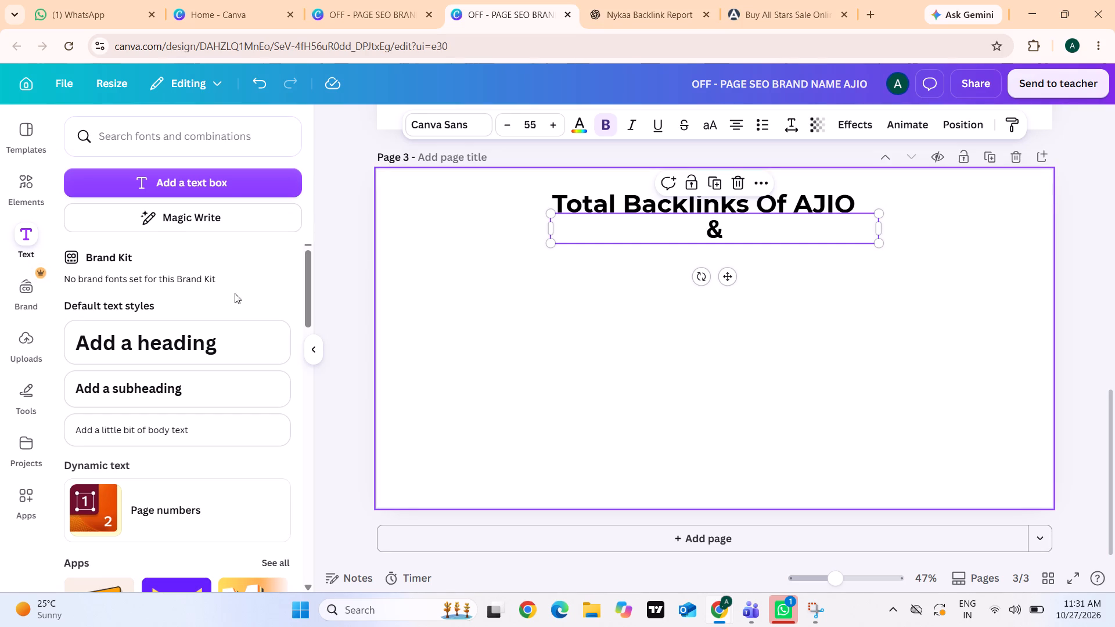
click(213, 370)
key(BackSpace)
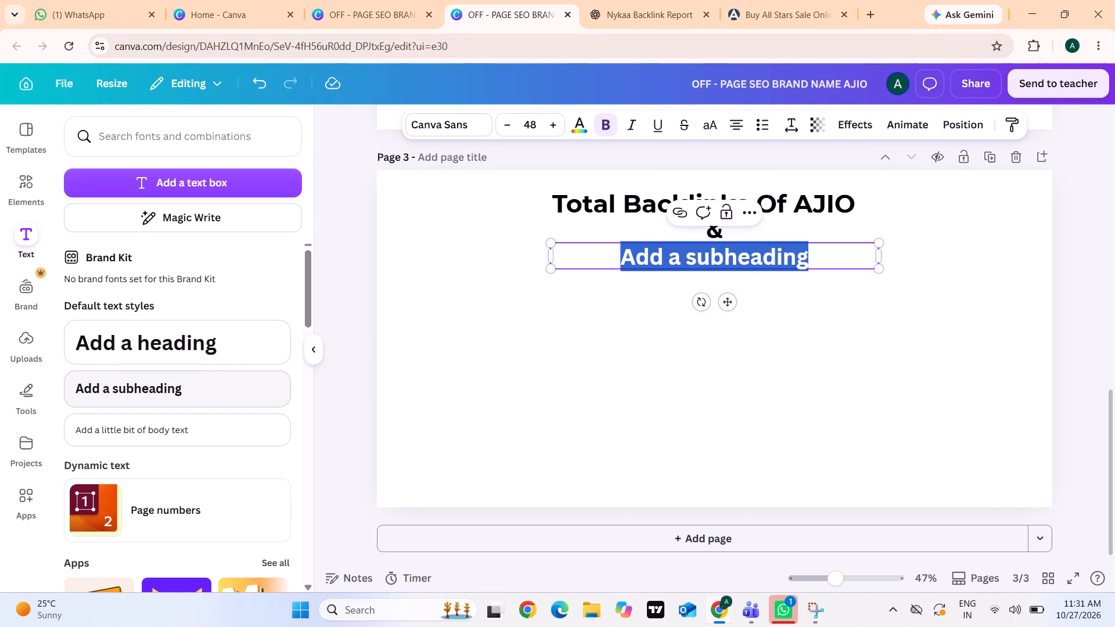
key(9)
text(.16 LAKH)
key(space)
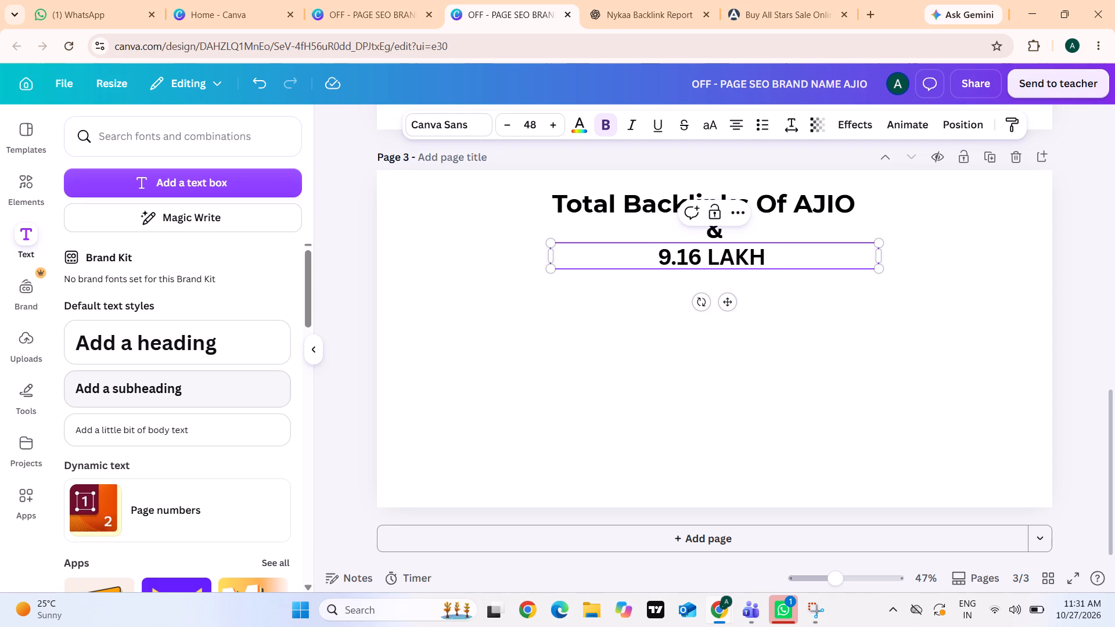
text(BACL)
key(BackSpace)
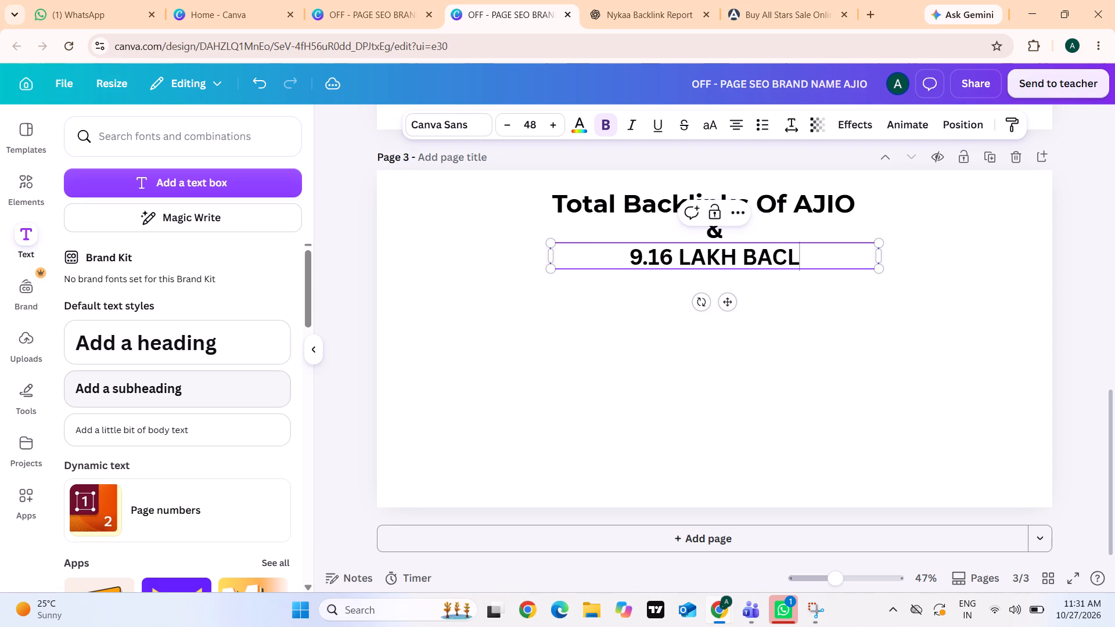
key(k)
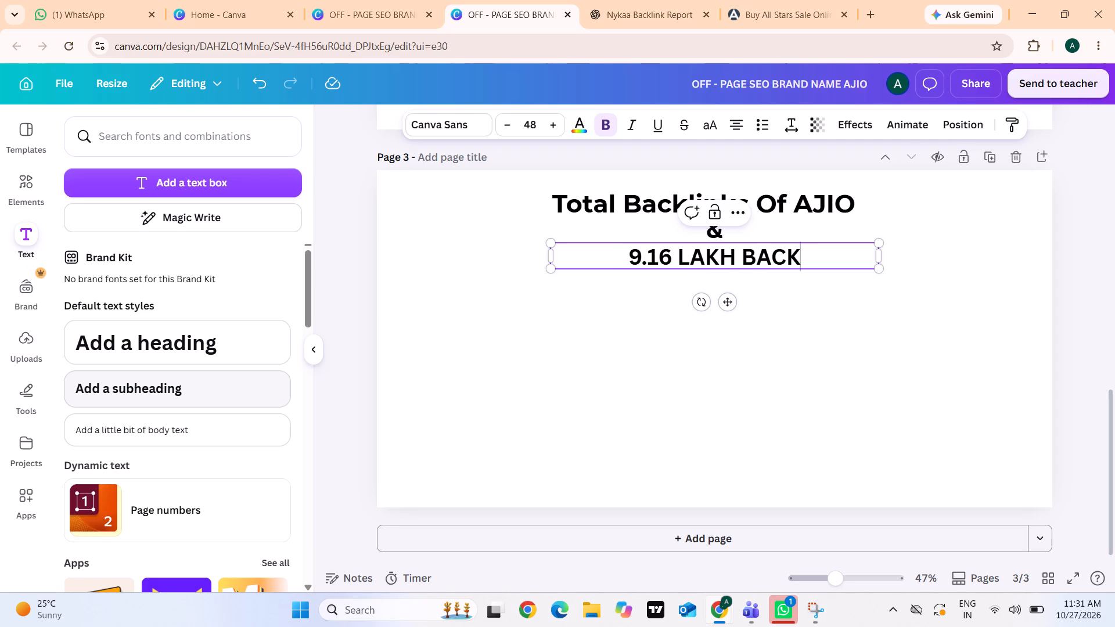
text(LINK O)
text(F AJIO)
key(space)
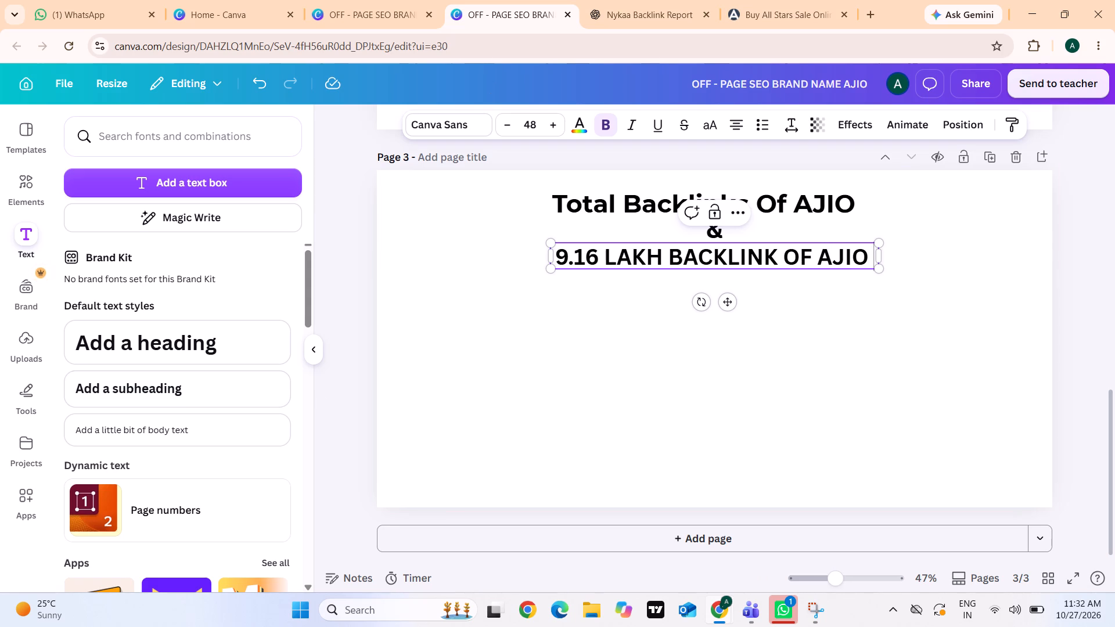
Set the "9.16 LAKH BACKLINK OF AJIO" text to the Montserrat font at size 55.
click(536, 127)
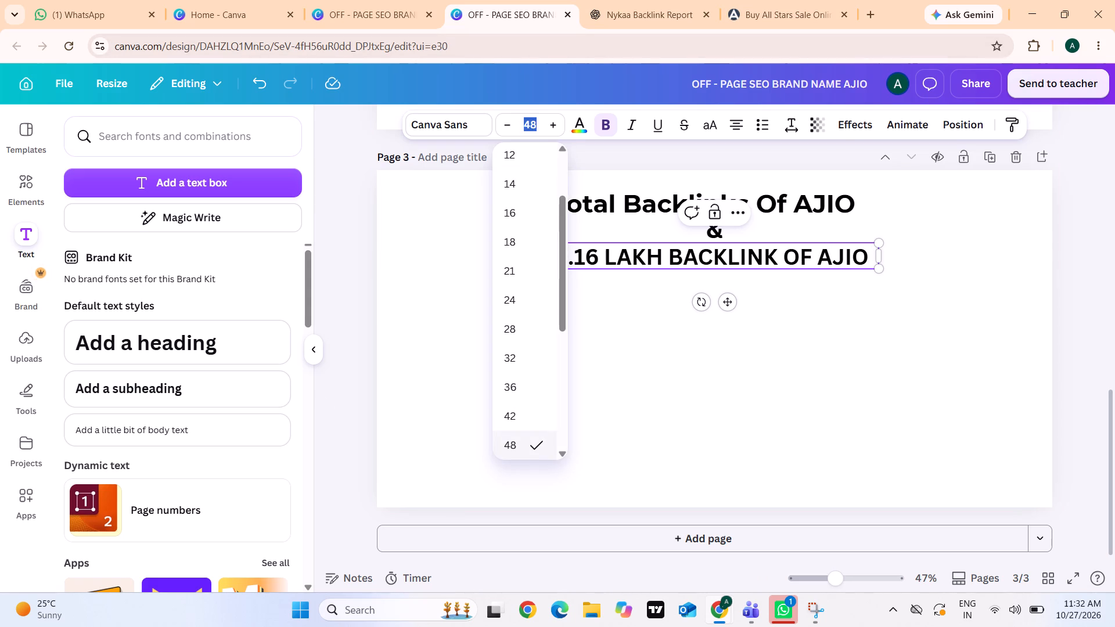
key(BackSpace)
text(55)
key(Return)
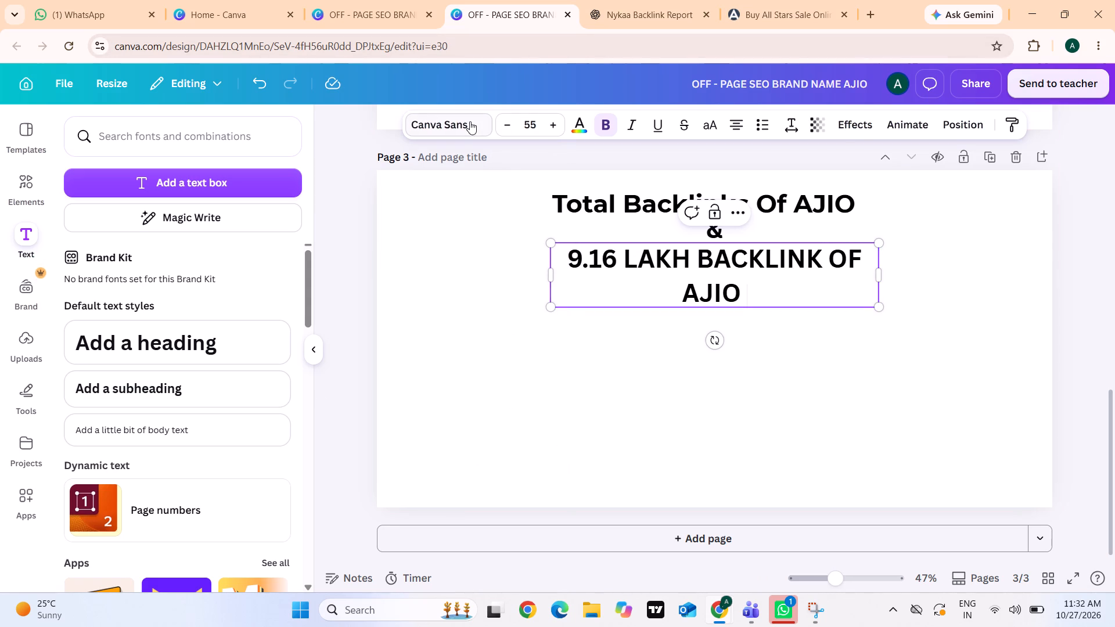
click(470, 121)
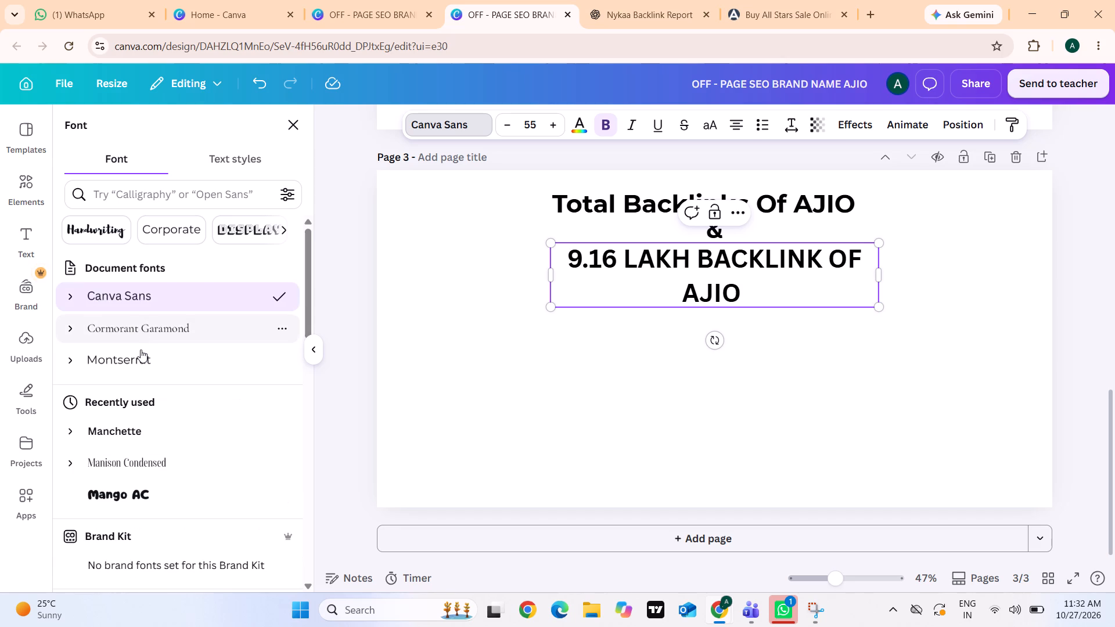
click(141, 352)
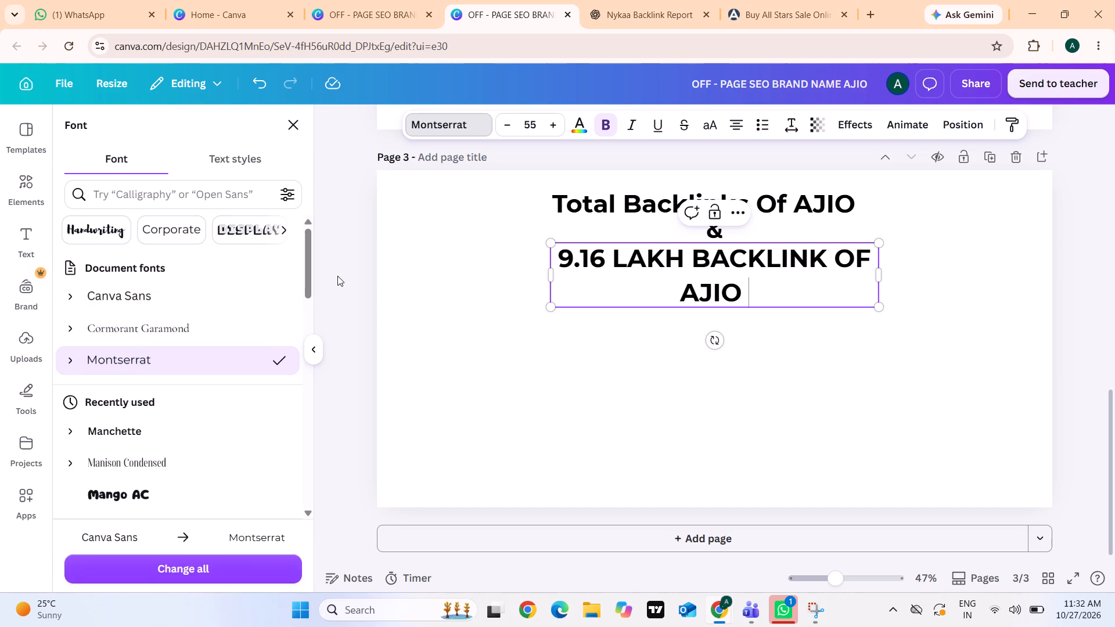
click(337, 276)
Widen the "9.16 LAKH BACKLINK OF AJIO" text box so that the text fits on one line.
drag(882, 280, 905, 275)
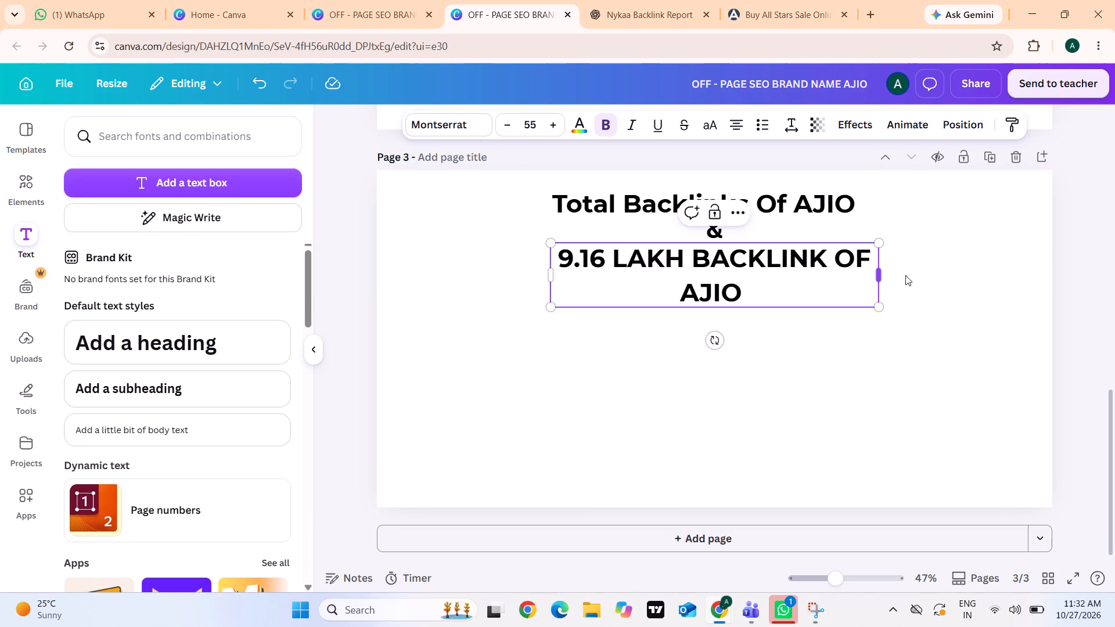
drag(905, 275, 964, 269)
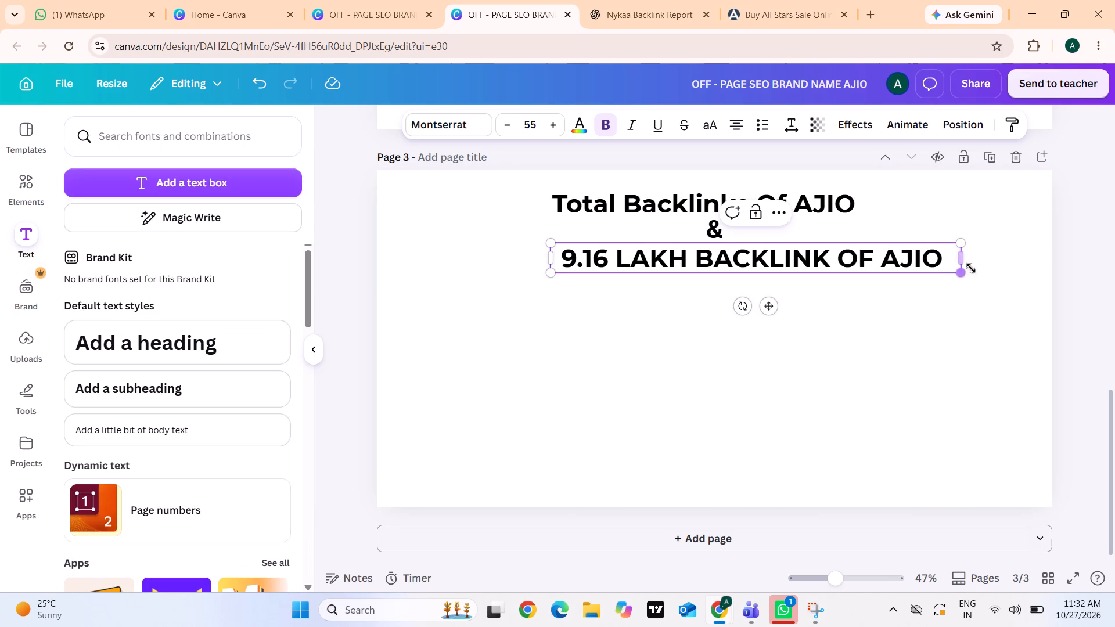
click(1084, 261)
Move the "9.16 LAKH BACKLINK OF AJIO" line to the page's horizontal middle and nudge it up close beneath "&".
drag(894, 283, 887, 269)
drag(887, 269, 870, 266)
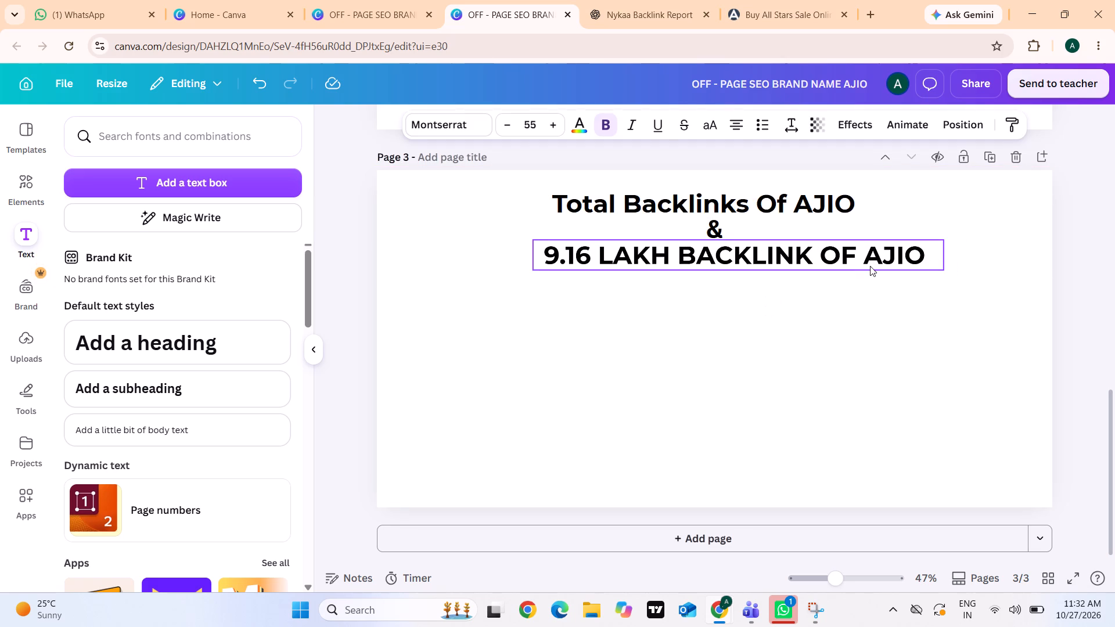
click(876, 304)
drag(861, 264, 850, 262)
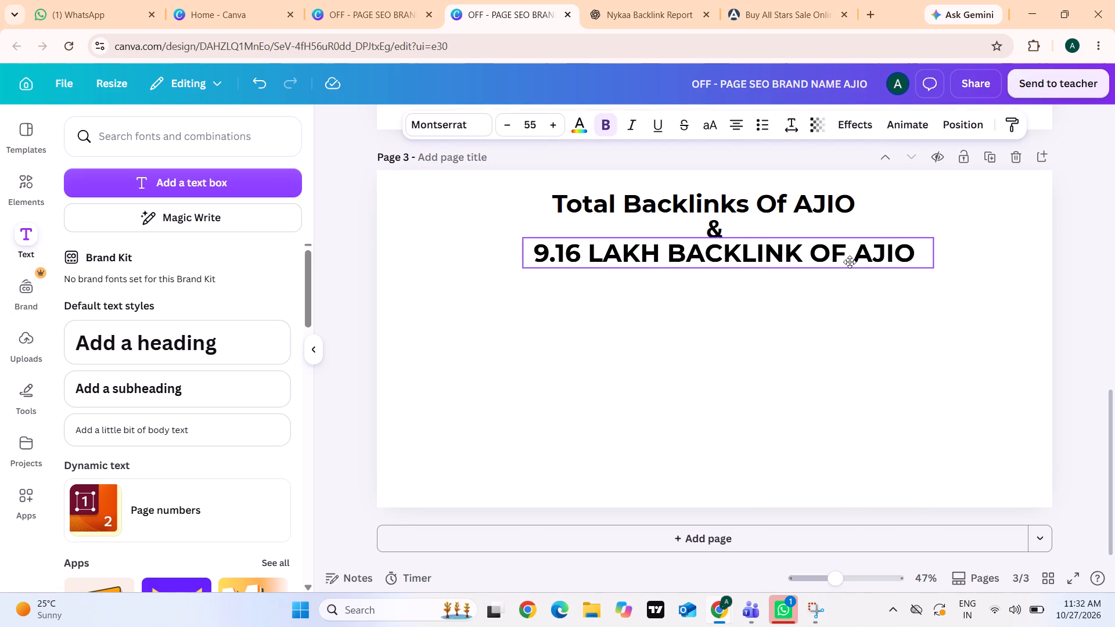
drag(850, 262, 846, 264)
key(Up)
key(Up)
key(Up)
key(Up)
key(Up)
key(Up)
key(Up)
key(Up)
key(Up)
key(Up)
key(Up)
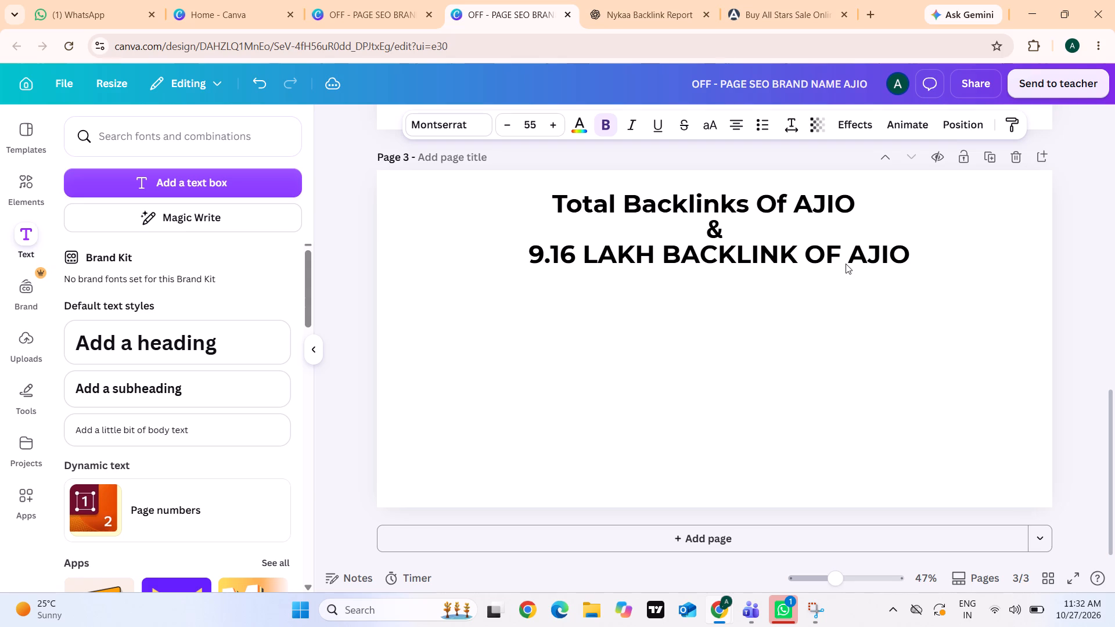
key(Up)
key(Up)
key(Up)
key(Up)
key(Up)
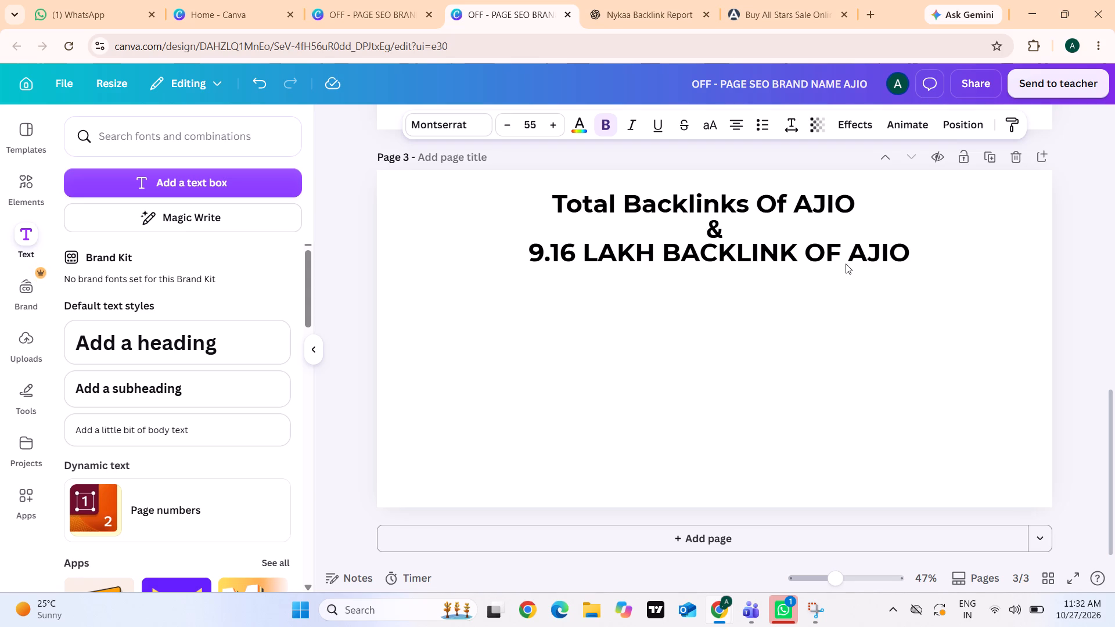
key(Down)
key(Up)
key(Down)
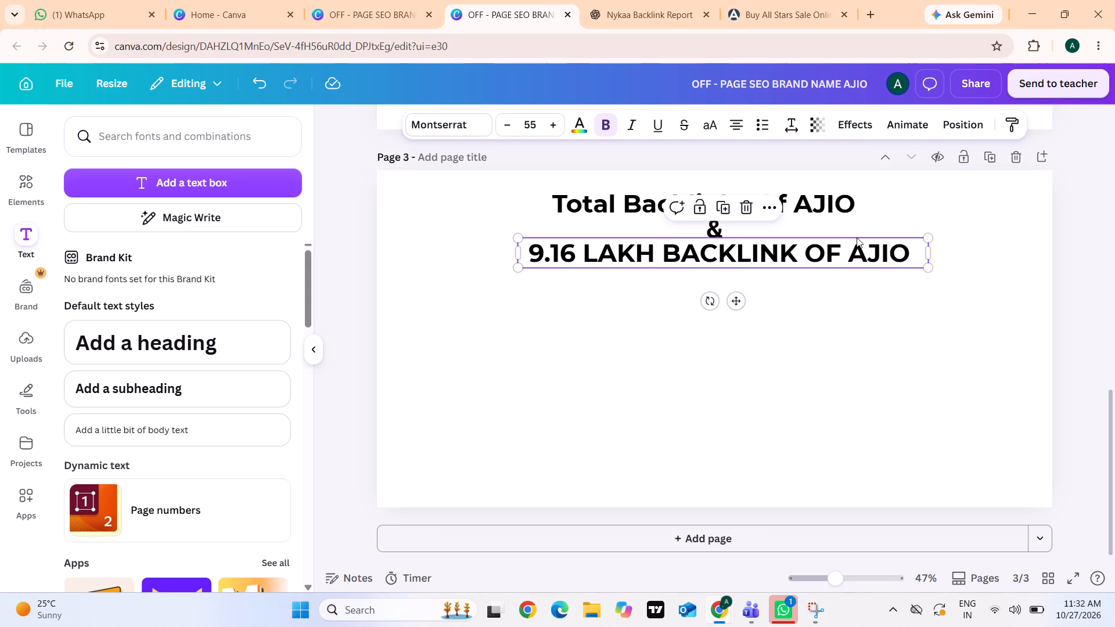
Nudge the "Total Backlinks Of AJIO" heading and the "&" slightly upward to even out the spacing of the three lines.
click(835, 206)
key(Up)
key(Up)
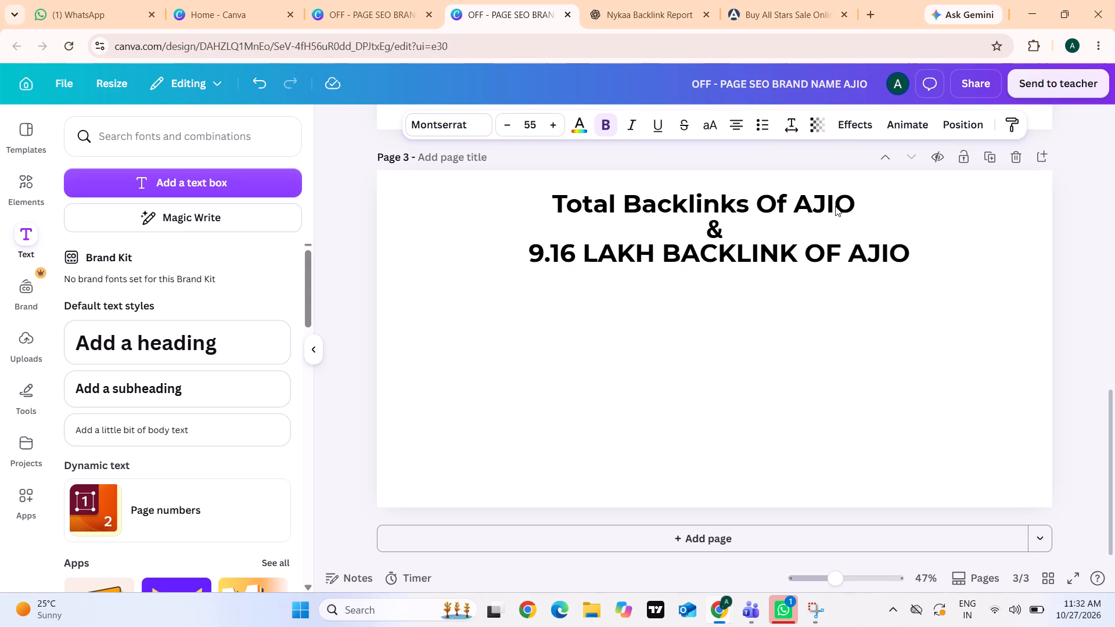
click(728, 225)
key(Up)
key(Up)
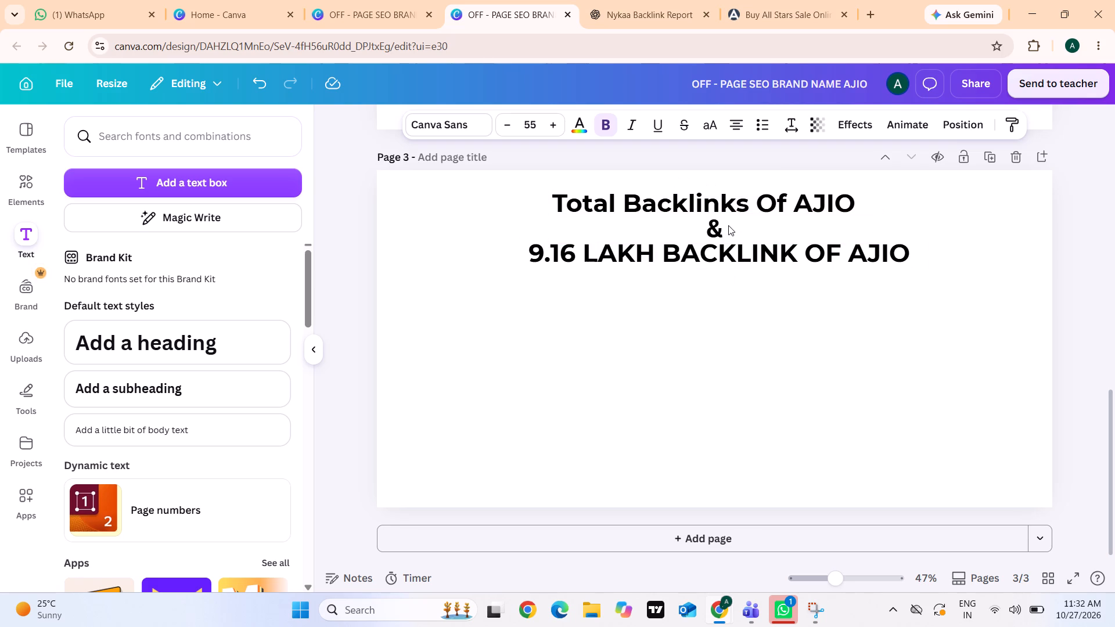
key(Down)
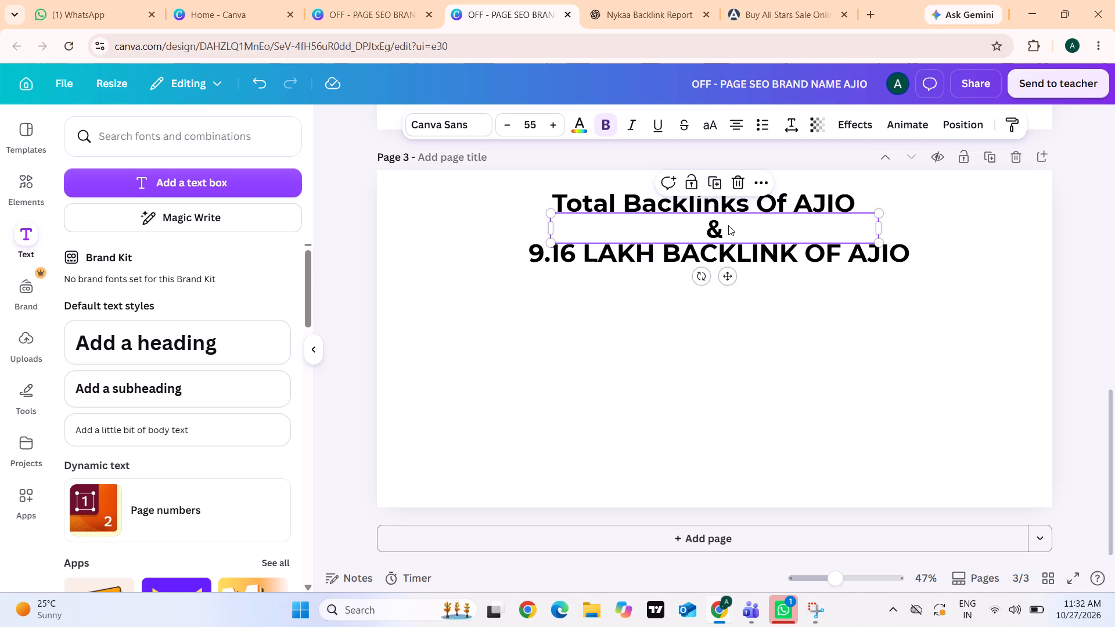
key(Up)
double_click(1089, 232)
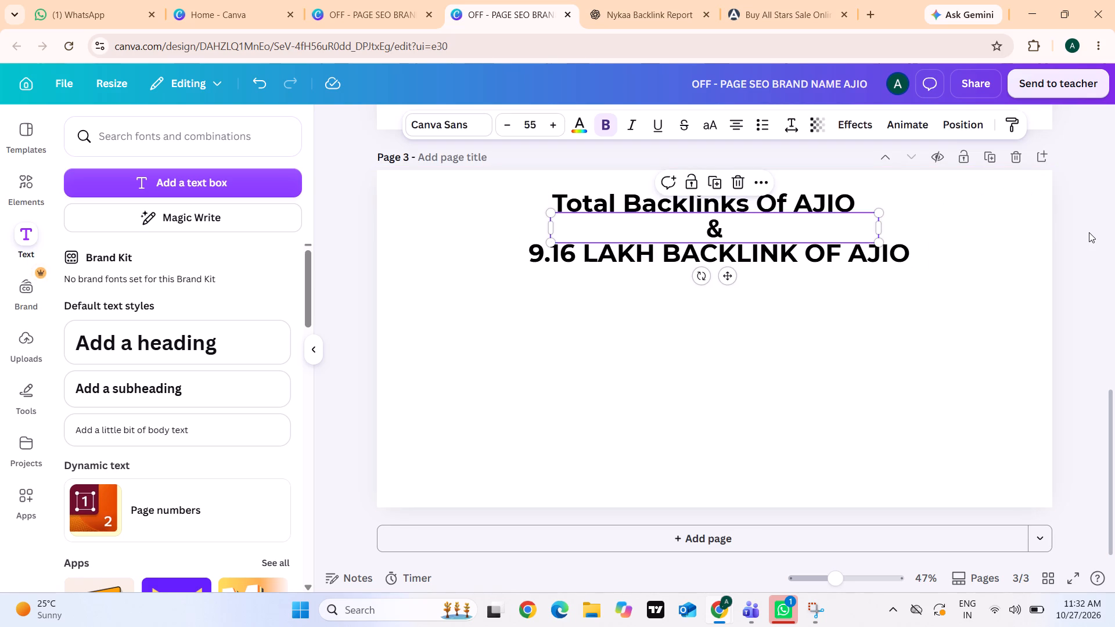
Copy the words "Do Follow & No Follow Backlinks Of" from the page 4 heading of the Myntra report.
click(376, 16)
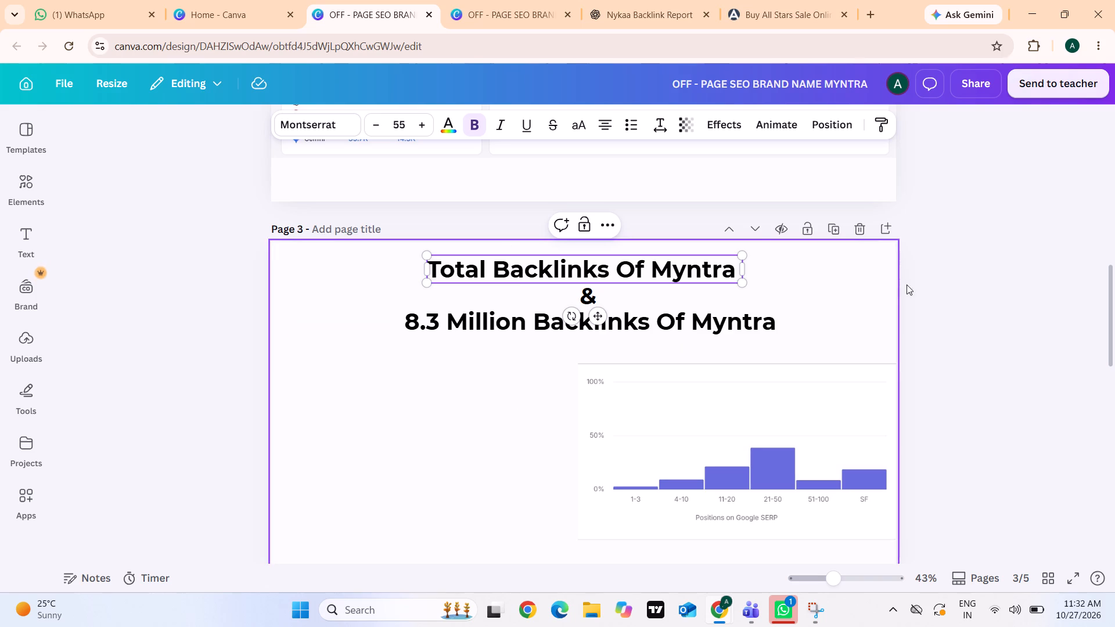
scroll(961, 311, down, 4)
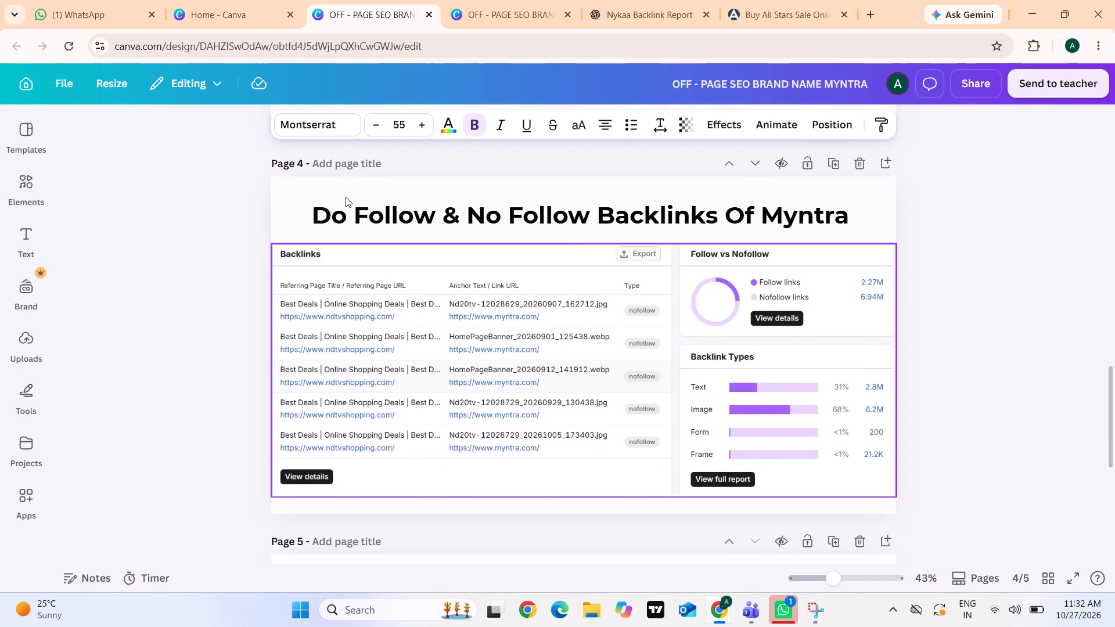
click(318, 212)
click(314, 212)
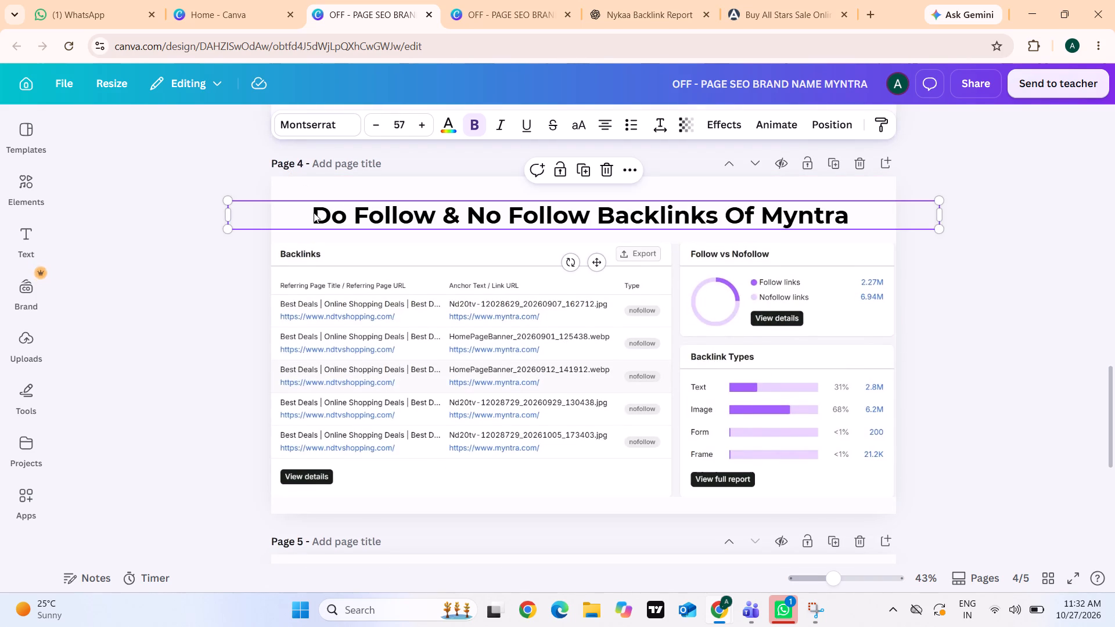
drag(314, 212, 761, 234)
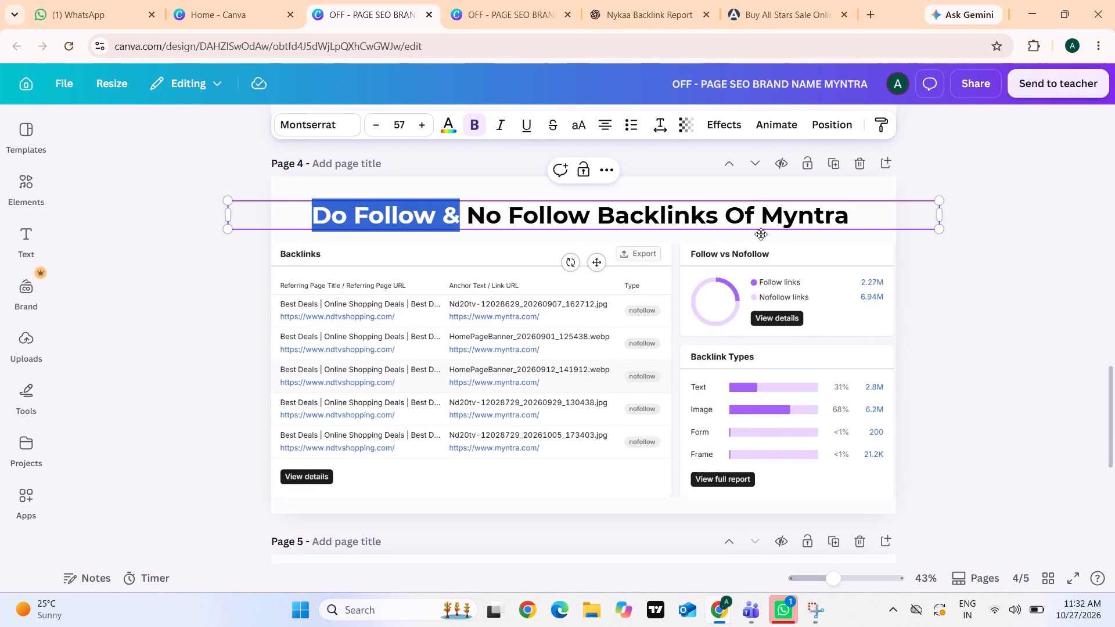
drag(761, 234, 753, 203)
key(ctrl+c)
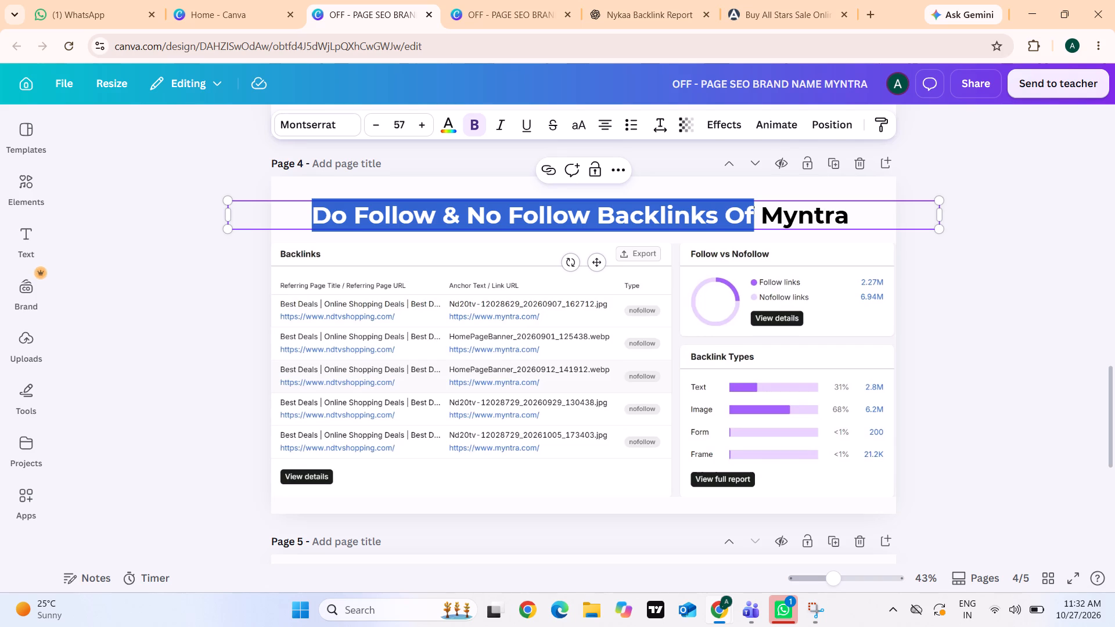
Add a blank page 4 after page 3 of the AJIO report and paste the copied heading text onto it.
click(498, 0)
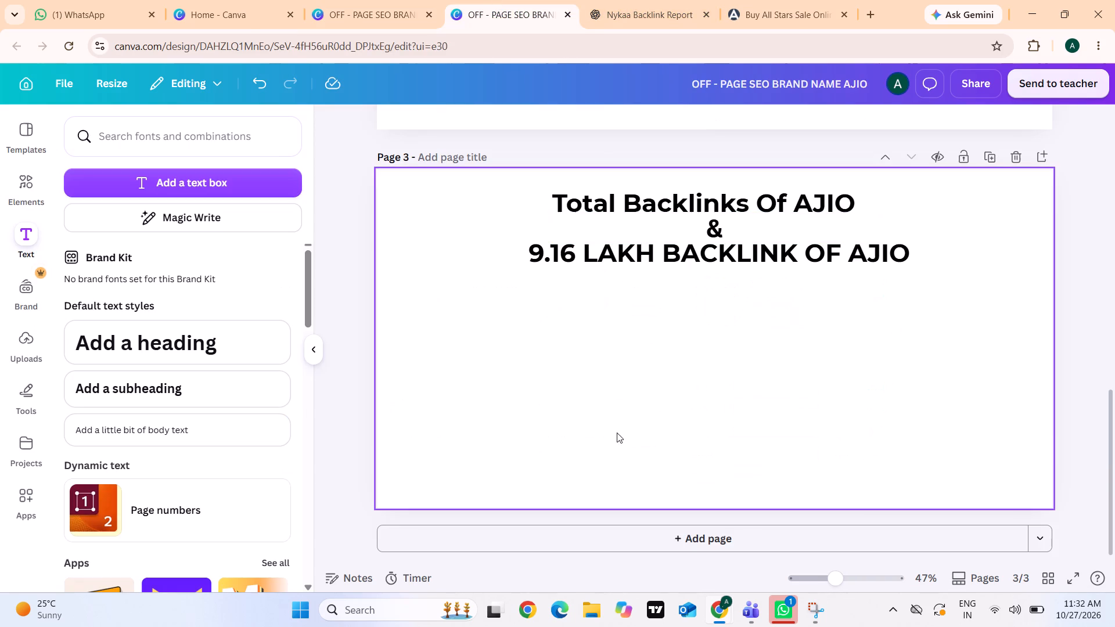
scroll(619, 393, down, 3)
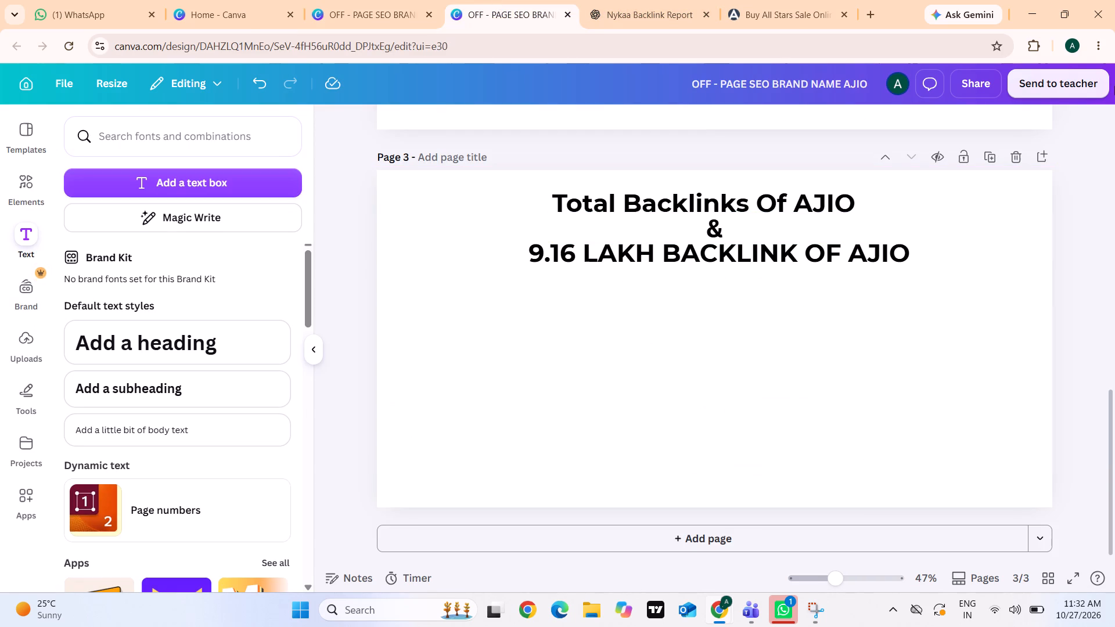
click(1040, 153)
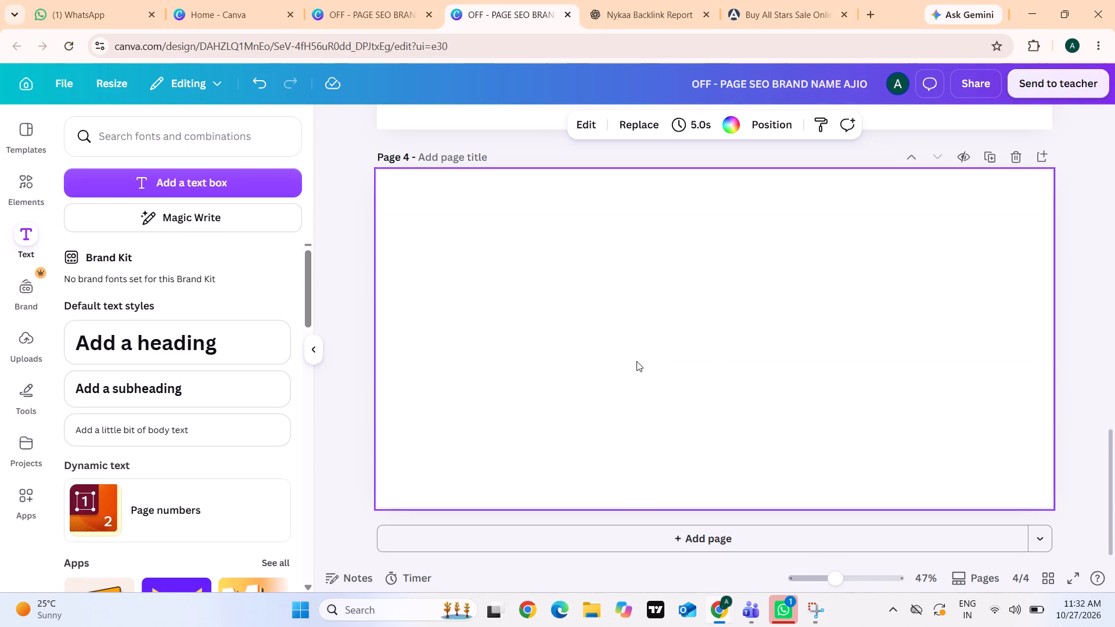
key(ctrl+v)
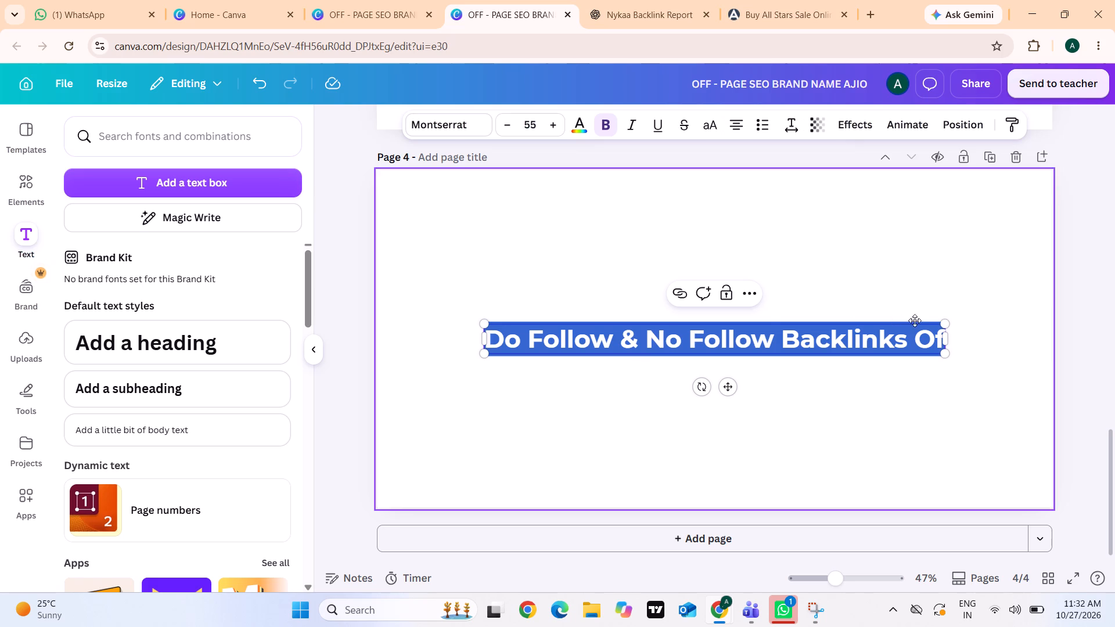
Append "AJIO" to the pasted "Do Follow & No Follow Backlinks Of" heading and widen its text box so it fits on one line.
drag(951, 335, 977, 332)
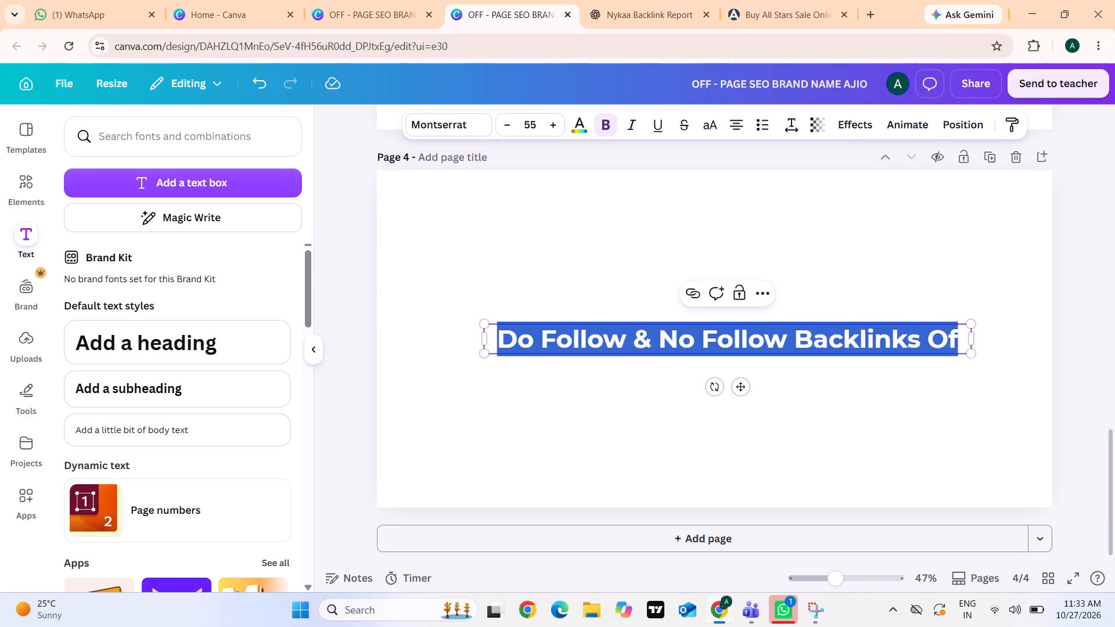
click(961, 336)
key(space)
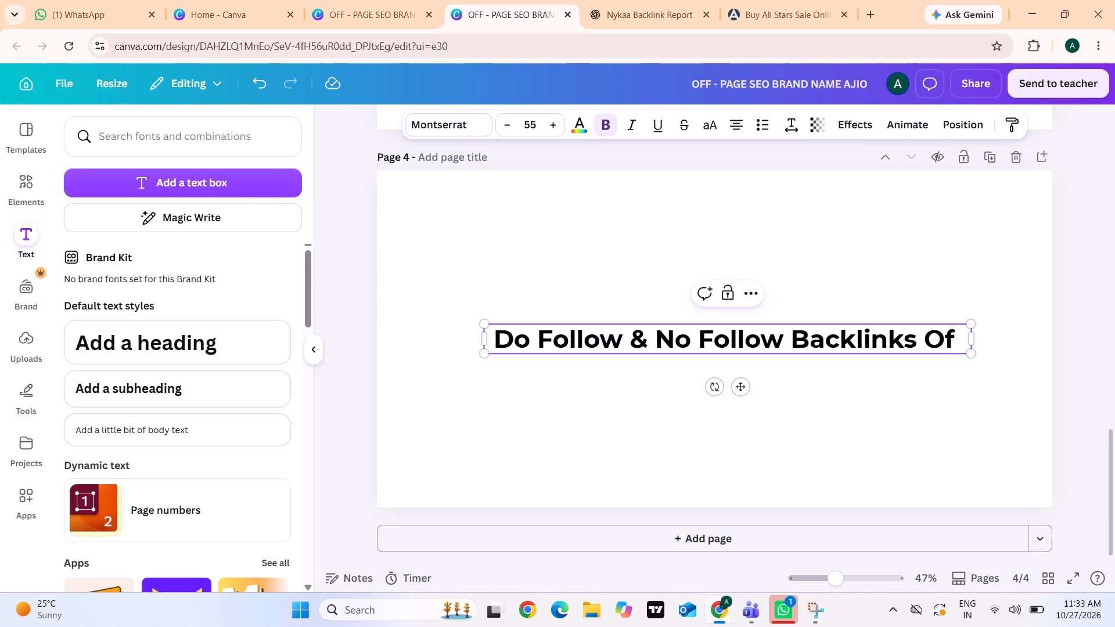
text(AJIO)
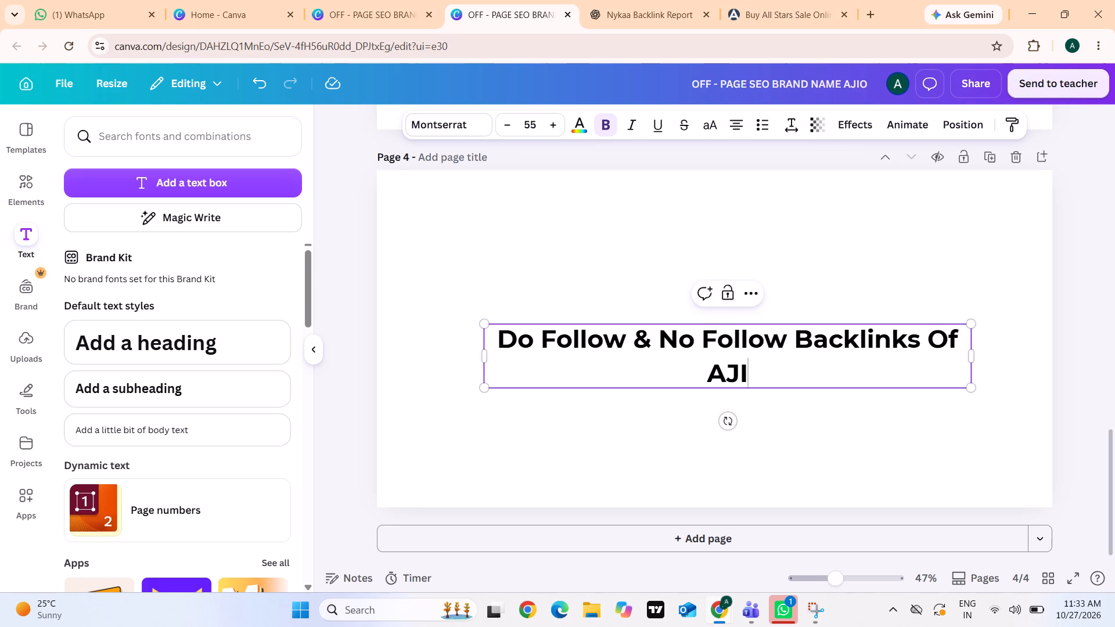
key(space)
drag(975, 360, 989, 350)
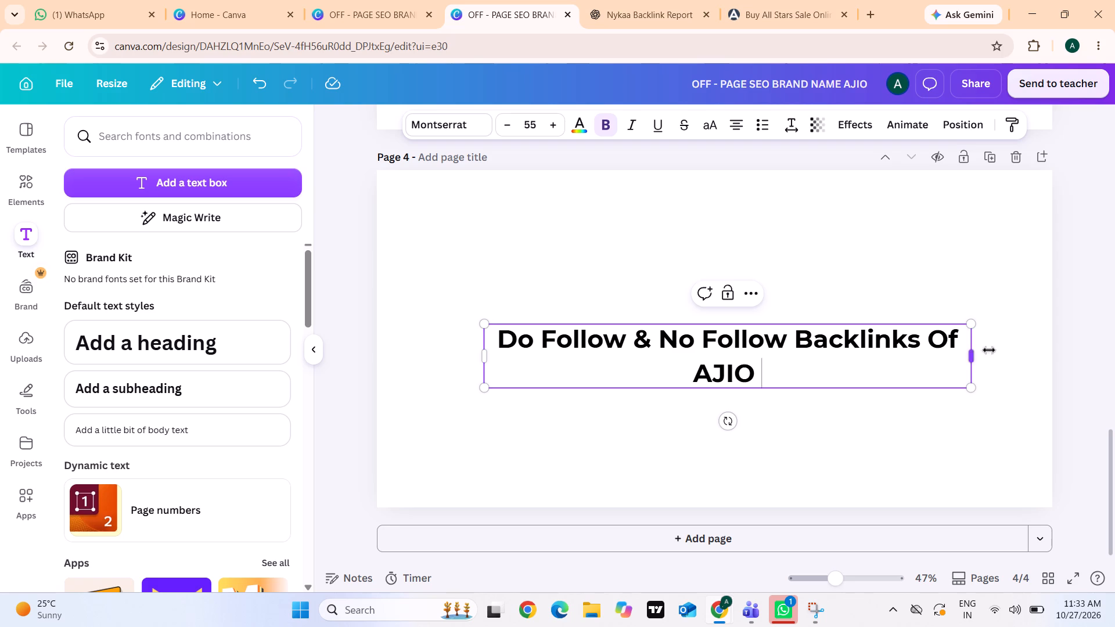
drag(989, 350, 1027, 341)
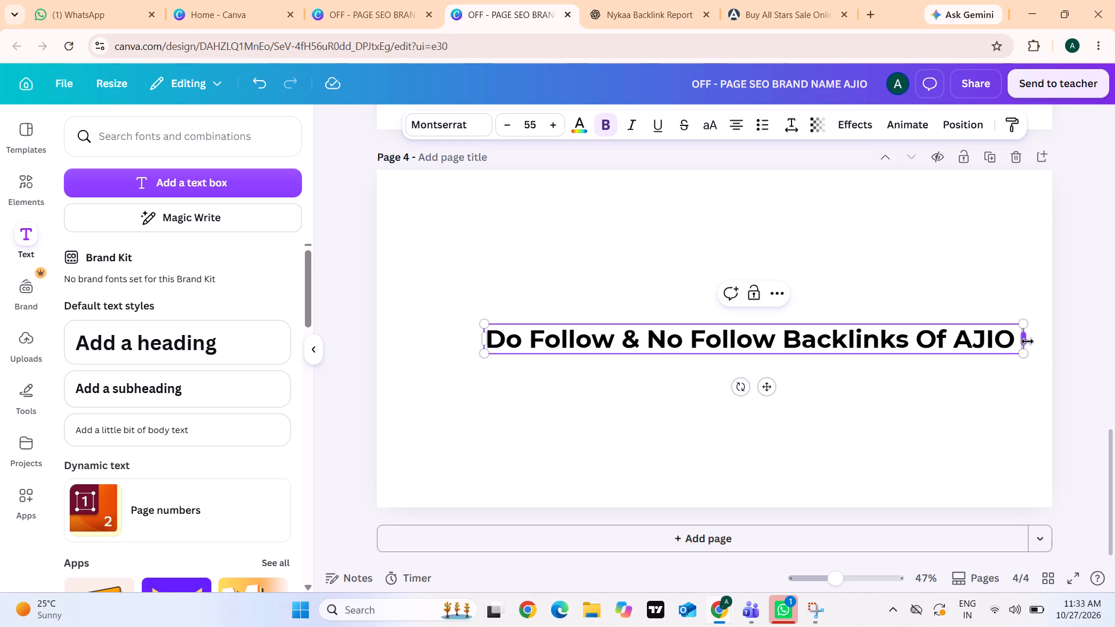
Move the "Do Follow & No Follow Backlinks Of AJIO" heading to the top of page 4, centred along the upper margin.
click(1109, 330)
scroll(960, 373, down, 1)
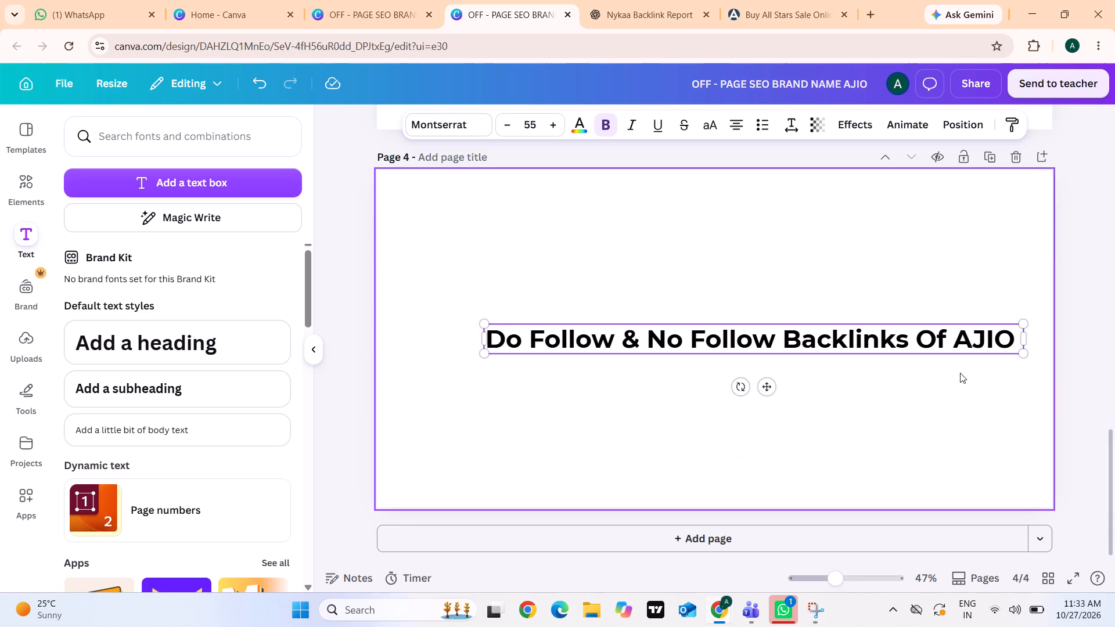
scroll(960, 373, down, 1)
drag(931, 333, 901, 304)
click(901, 304)
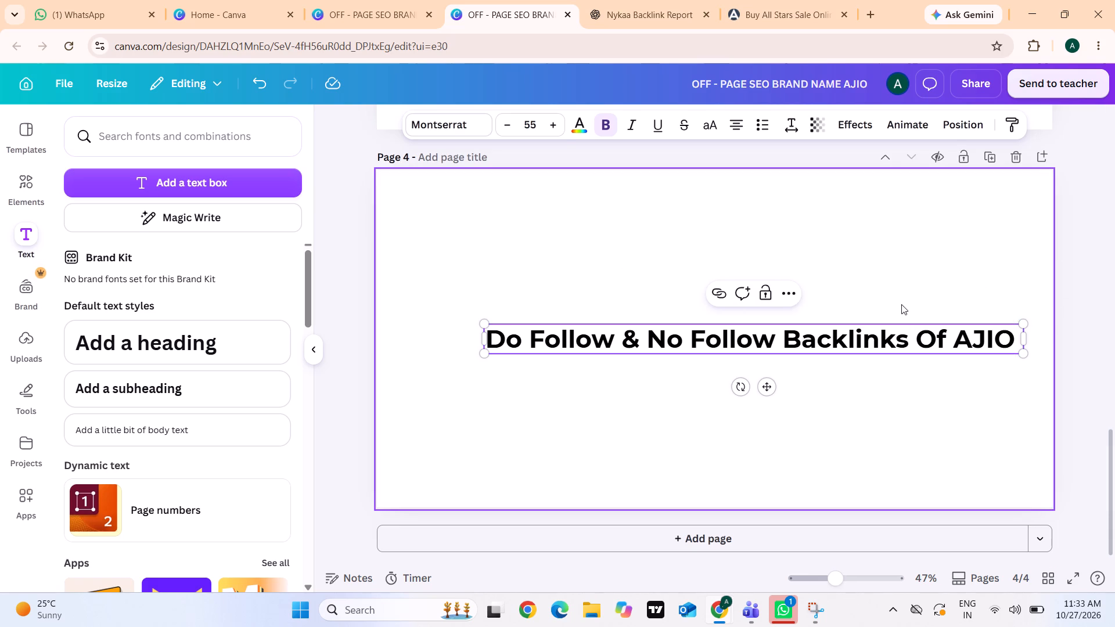
drag(895, 340, 833, 223)
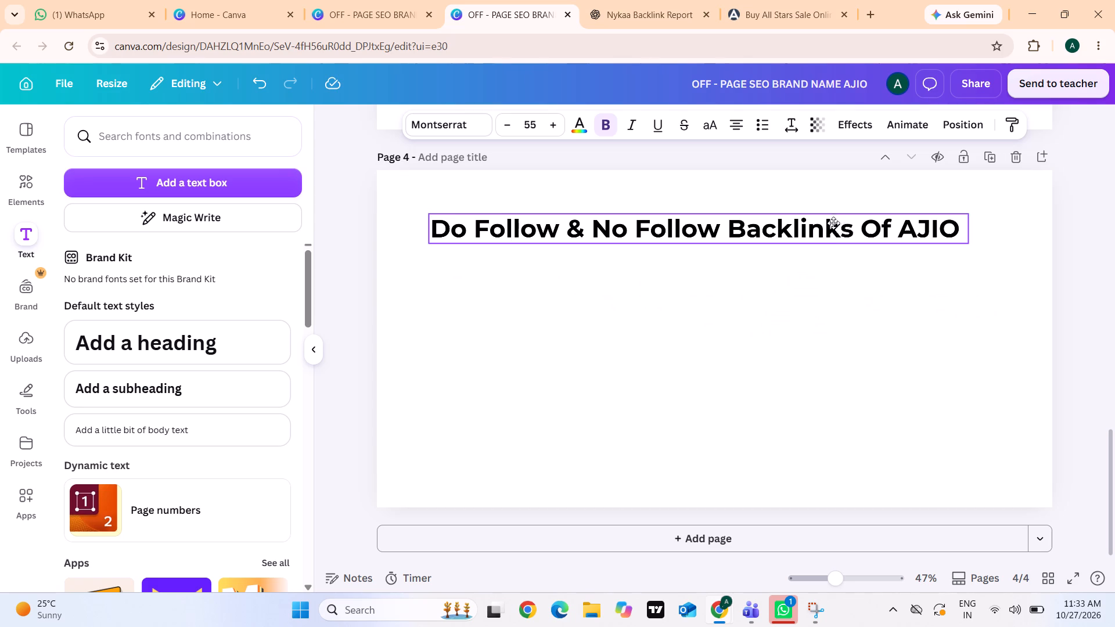
drag(833, 223, 850, 221)
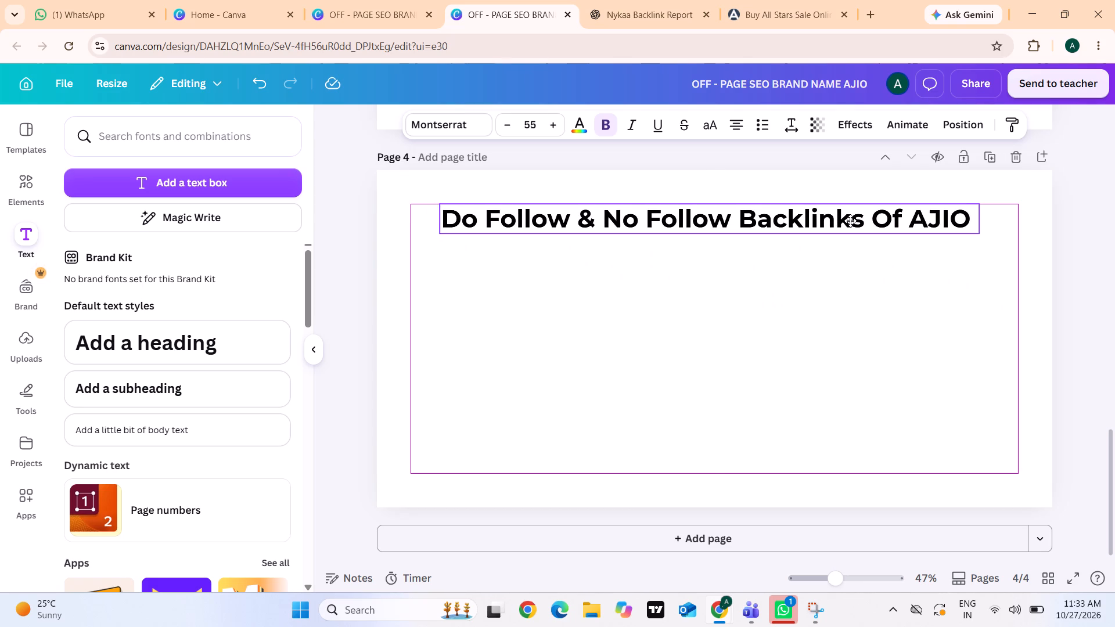
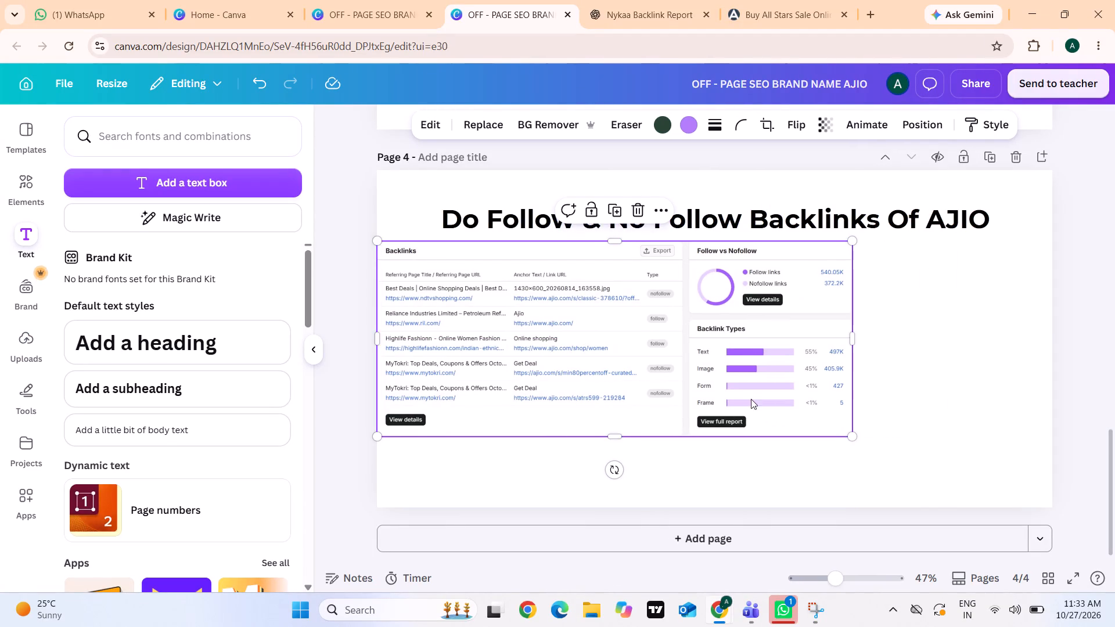
Enlarge the backlinks screenshot on page 4 to the full page width, about 2,000 by 824, and move it up within the page's bottom edge.
drag(854, 438, 1042, 491)
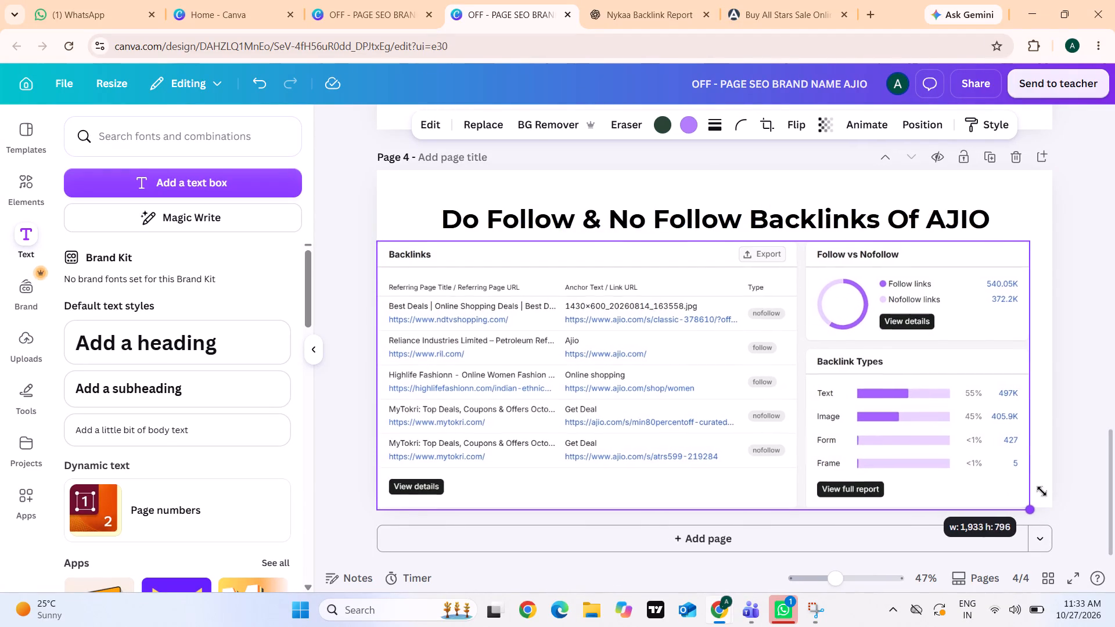
drag(1042, 491, 1100, 491)
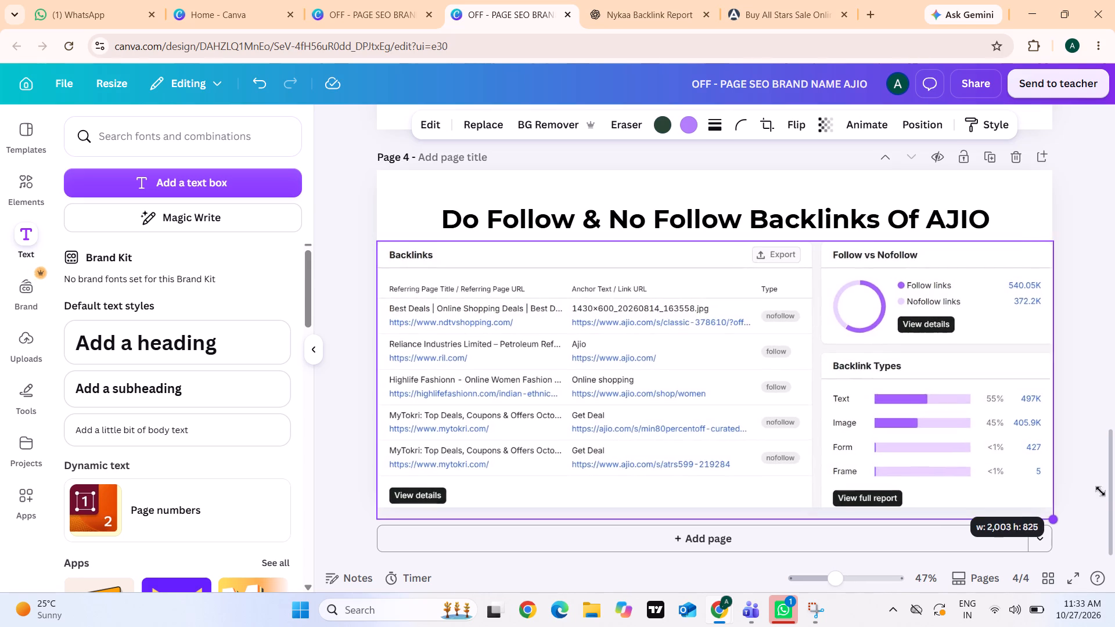
drag(1100, 491, 1071, 478)
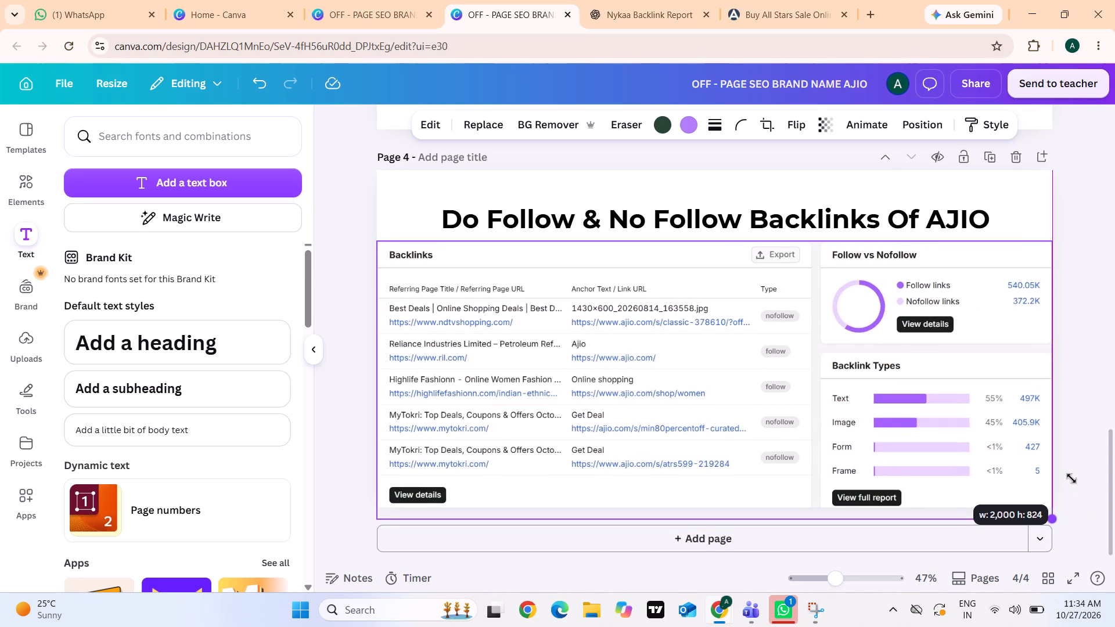
drag(936, 372, 937, 359)
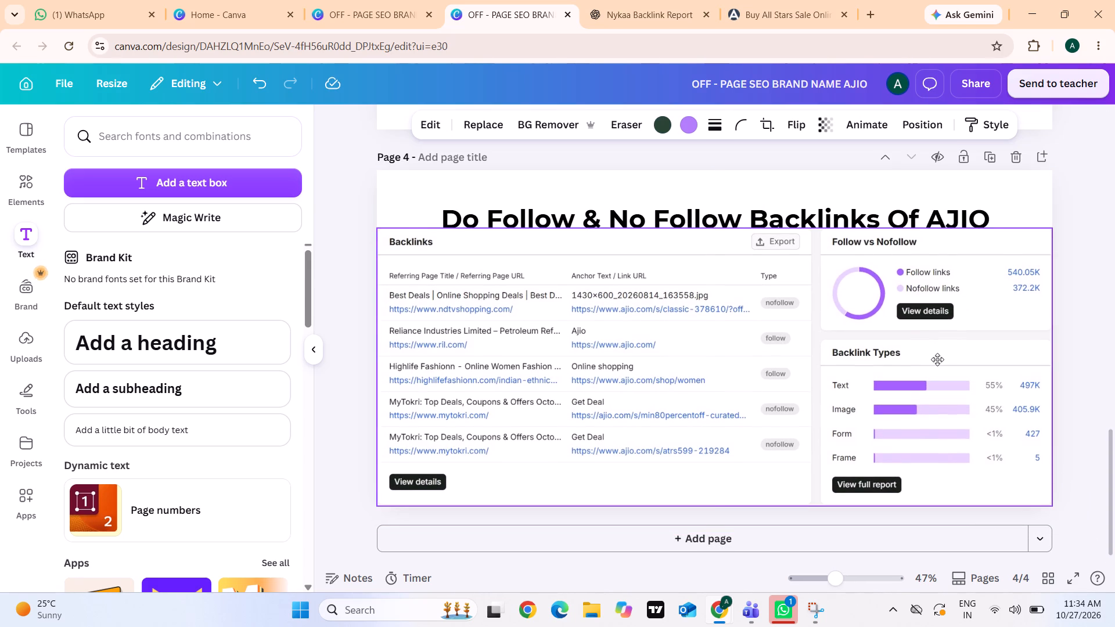
Shift the backlinks screenshot on page 4 slightly down, away from the "Do Follow & No Follow Backlinks Of AJIO" heading.
drag(937, 359, 937, 366)
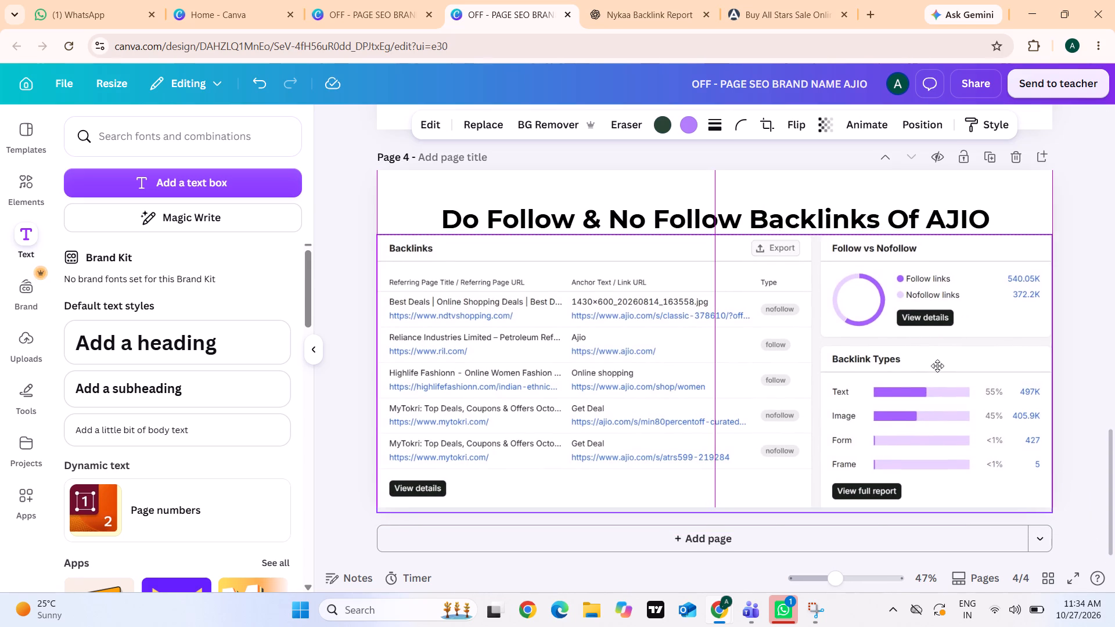
drag(937, 366, 937, 366)
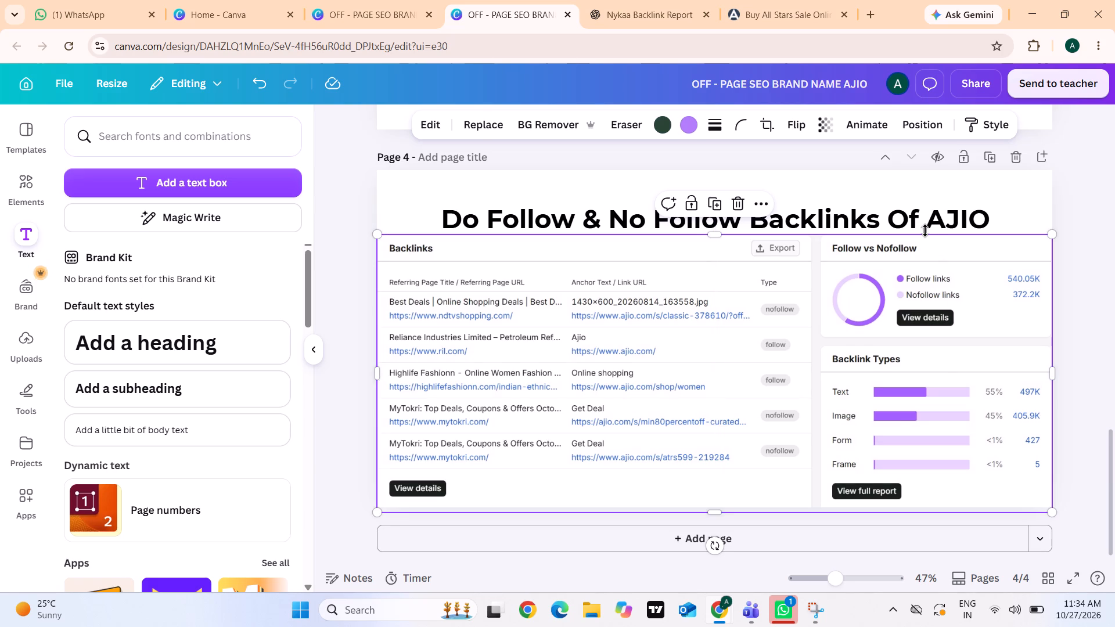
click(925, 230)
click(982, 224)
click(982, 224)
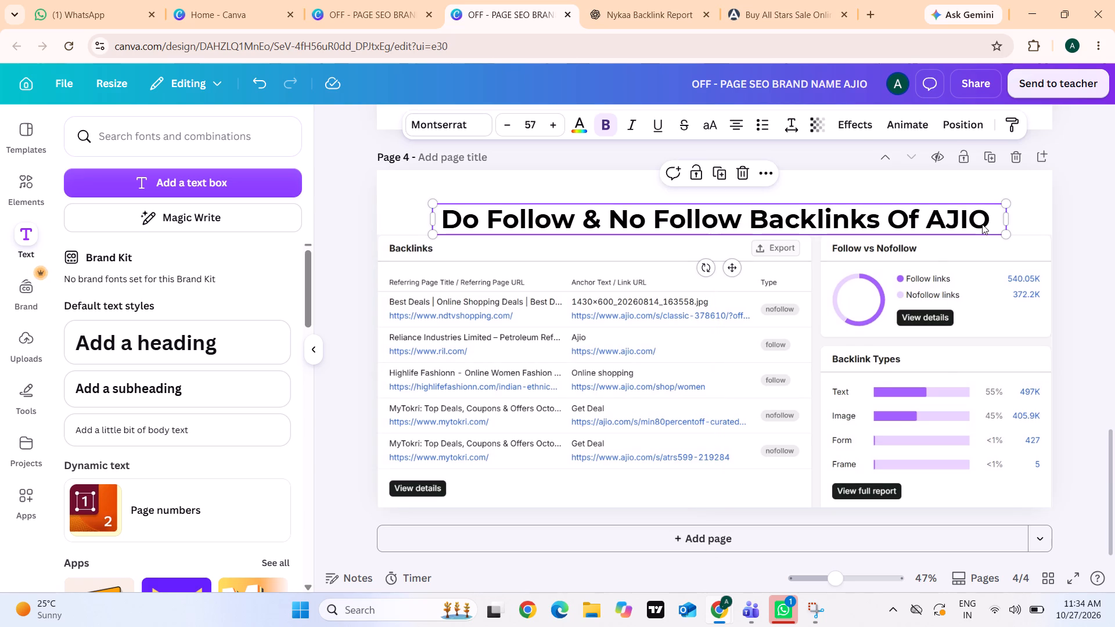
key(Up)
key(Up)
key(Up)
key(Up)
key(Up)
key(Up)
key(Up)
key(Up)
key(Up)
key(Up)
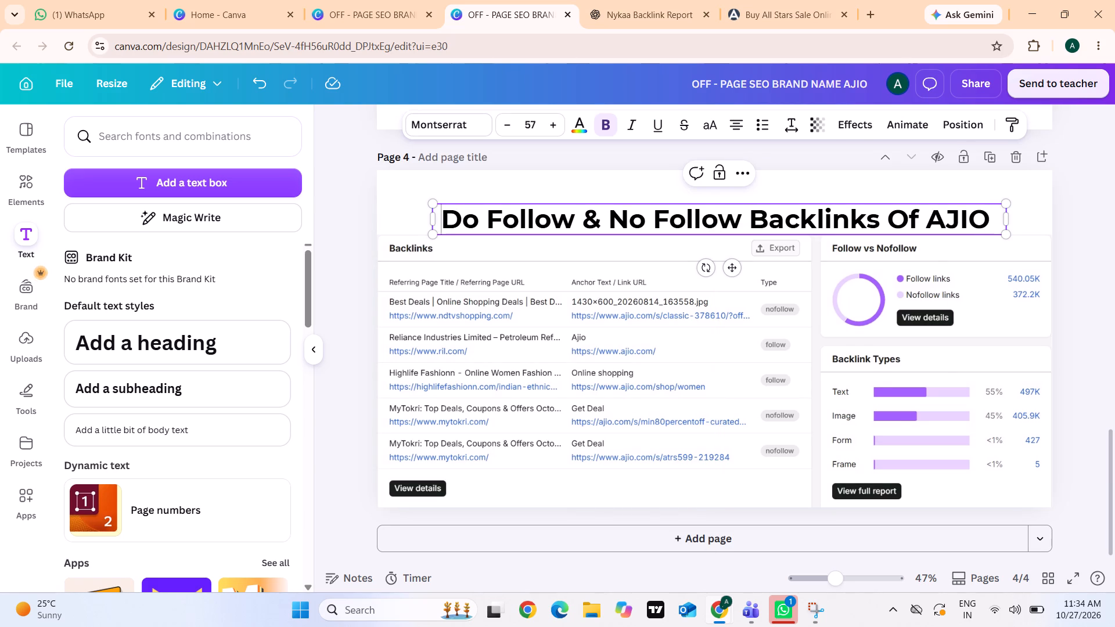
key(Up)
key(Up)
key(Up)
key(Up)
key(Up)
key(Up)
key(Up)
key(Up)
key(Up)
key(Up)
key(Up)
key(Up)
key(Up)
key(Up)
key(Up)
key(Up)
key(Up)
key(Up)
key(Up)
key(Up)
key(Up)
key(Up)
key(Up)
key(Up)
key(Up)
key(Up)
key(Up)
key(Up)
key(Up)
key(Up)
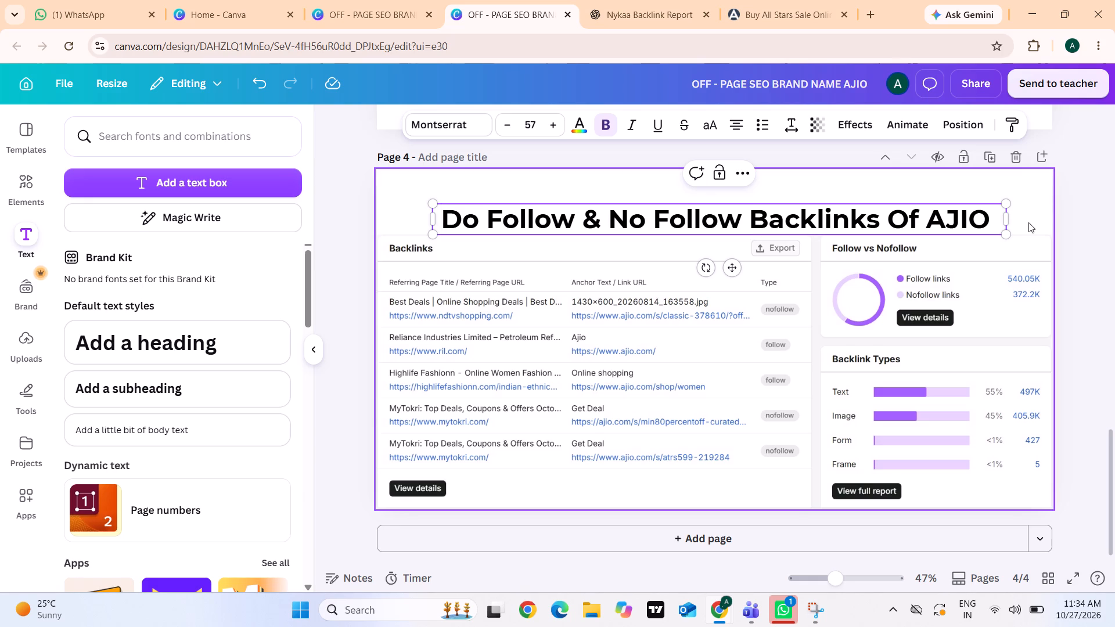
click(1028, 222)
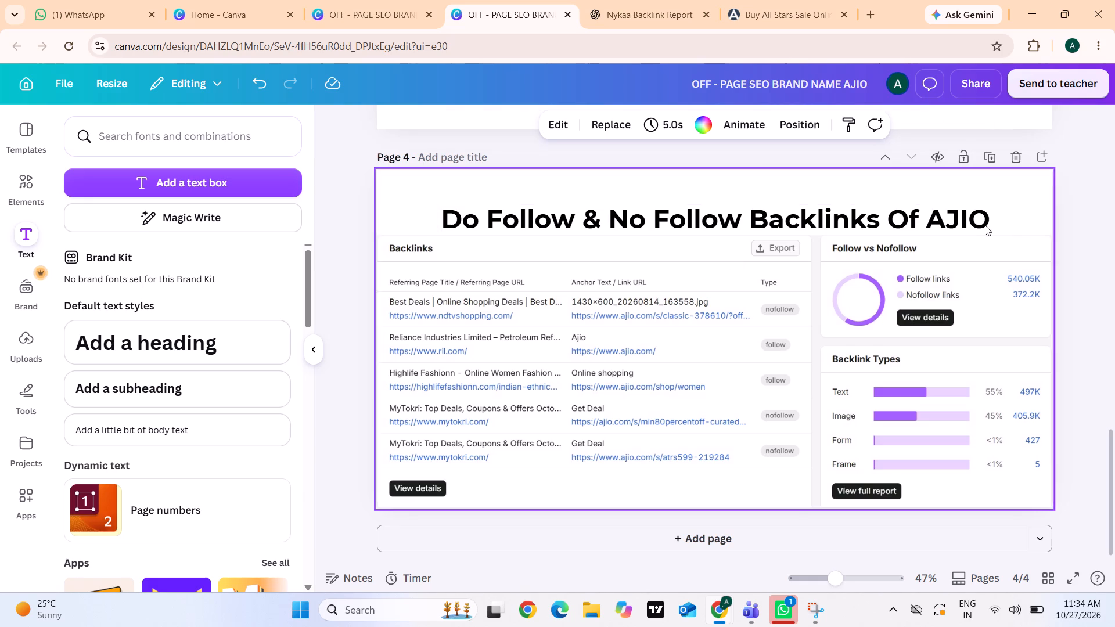
Nudge the "Do Follow & No Follow Backlinks Of AJIO" heading slightly up and a touch to the right on page 4.
click(982, 225)
key(Up)
key(Up)
key(Up)
key(Up)
key(Up)
key(Up)
key(Up)
key(Up)
key(Up)
key(Up)
key(Up)
key(Up)
key(Up)
key(Up)
key(Up)
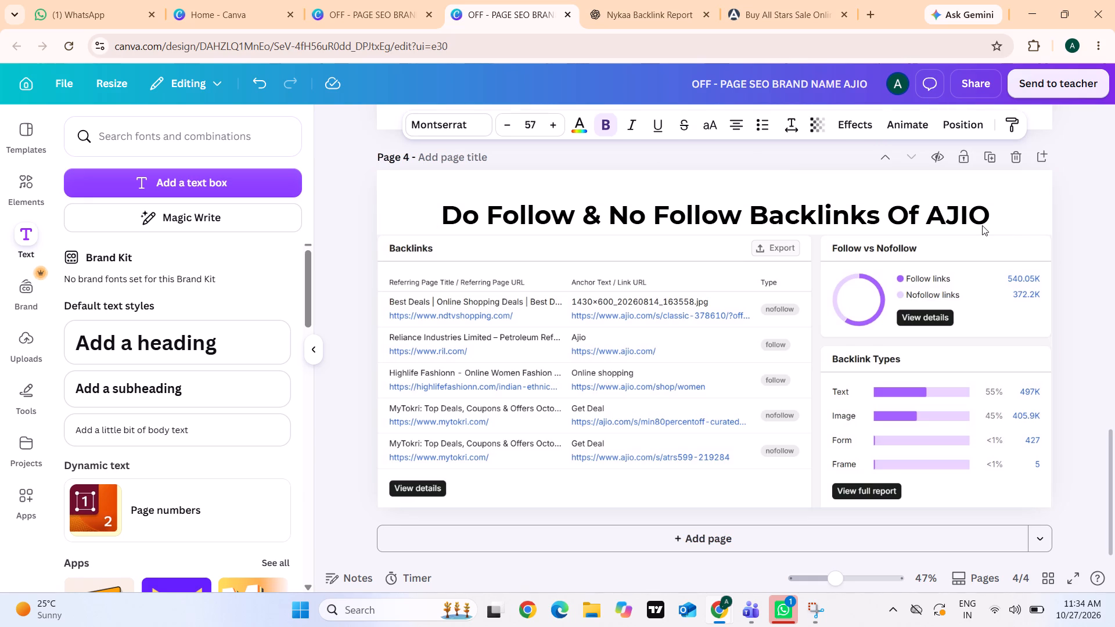
key(Up)
key(Right)
key(Right)
key(Right)
key(Right)
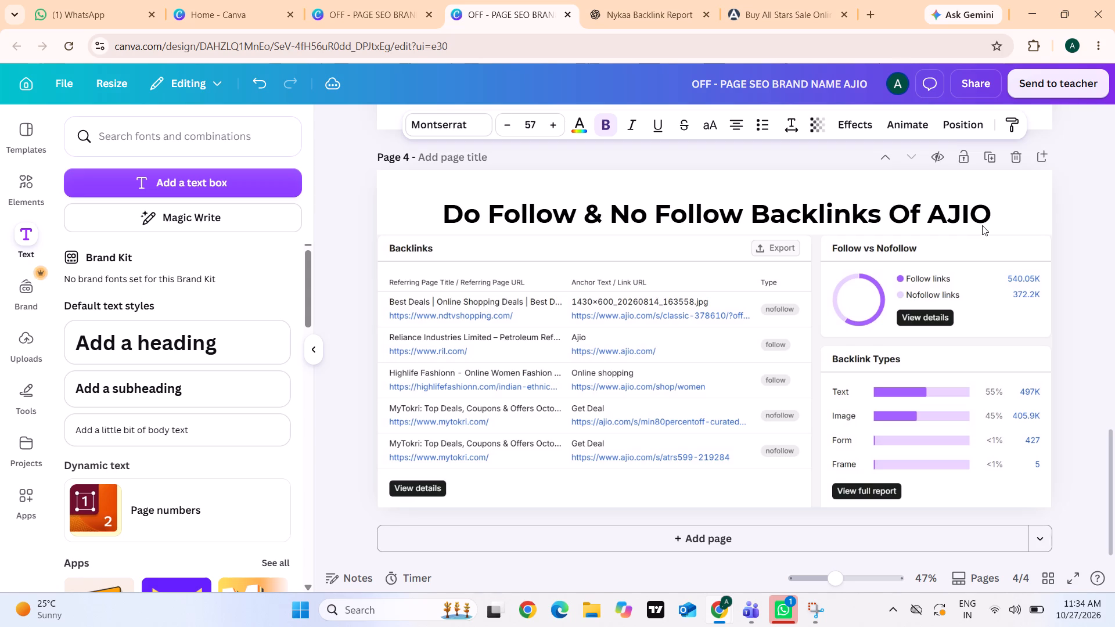
key(Down)
key(Down)
key(Up)
key(Down)
key(Down)
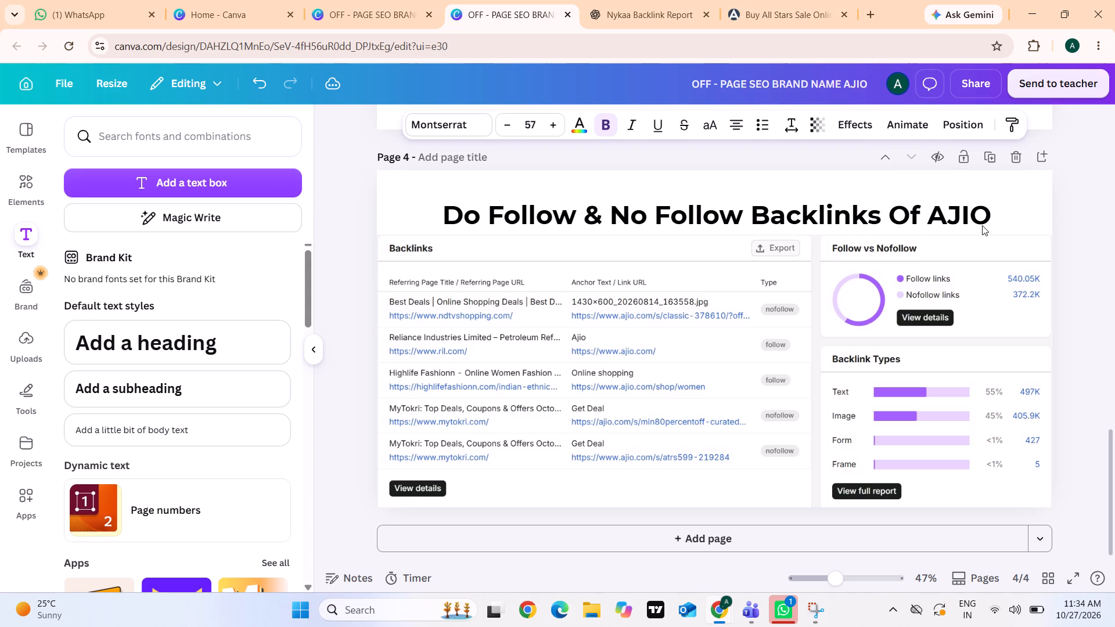
key(Up)
key(Up)
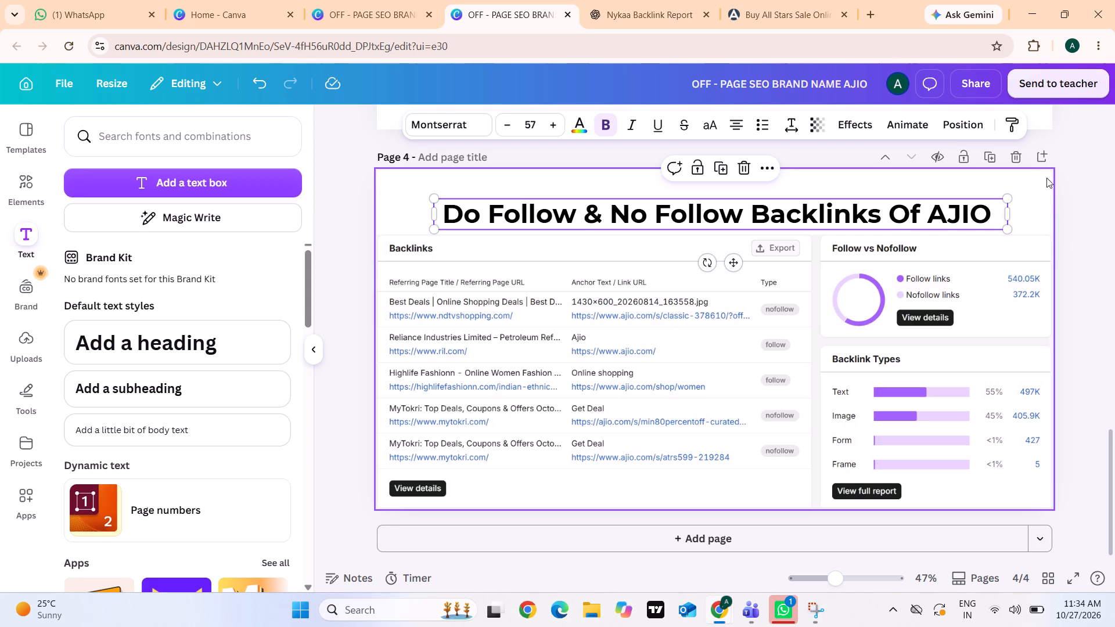
Add a blank page 5 after page 4 of the AJIO report.
click(1046, 161)
Move the page 4 heading further up and fine-tune it slightly down, so it sits evenly between the page edge and the screenshot.
scroll(981, 247, up, 5)
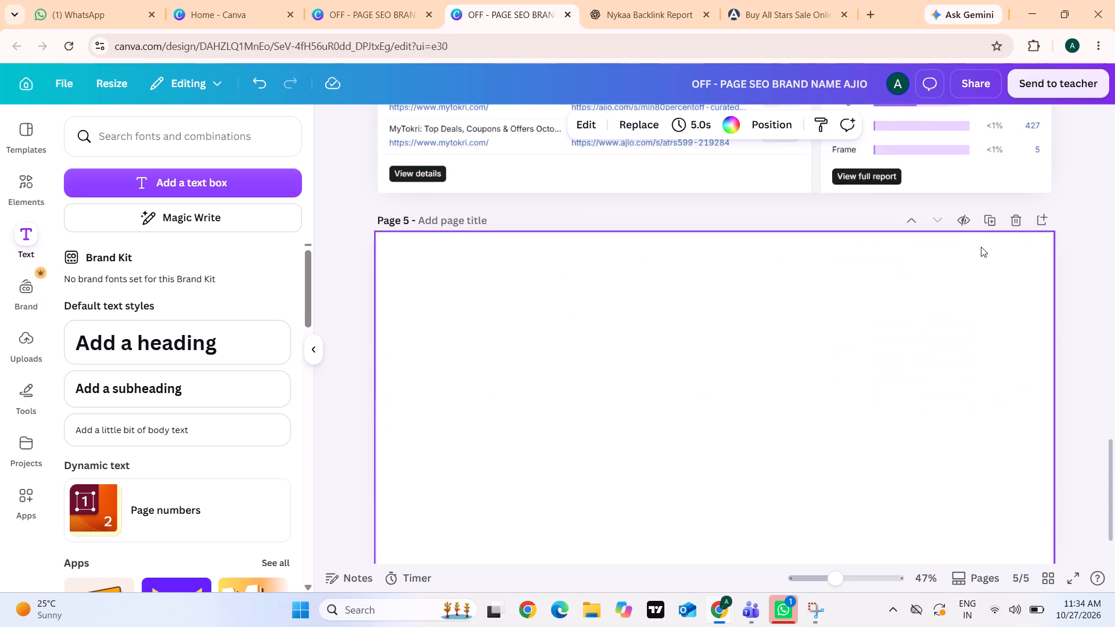
scroll(981, 247, down, 1)
drag(932, 300, 932, 295)
drag(933, 288, 933, 284)
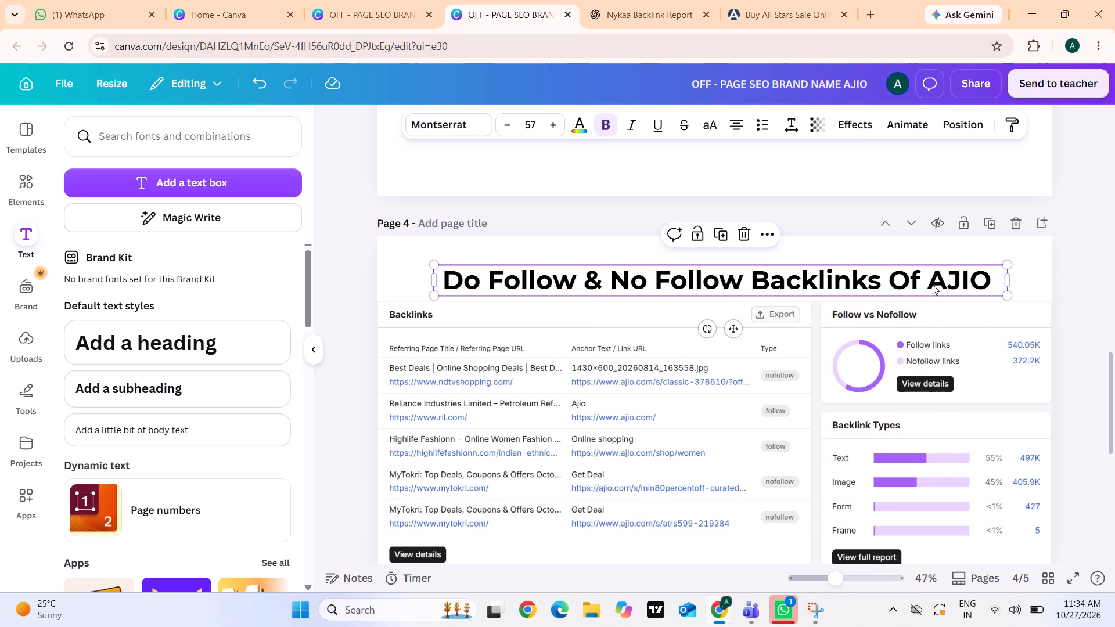
drag(933, 284, 933, 282)
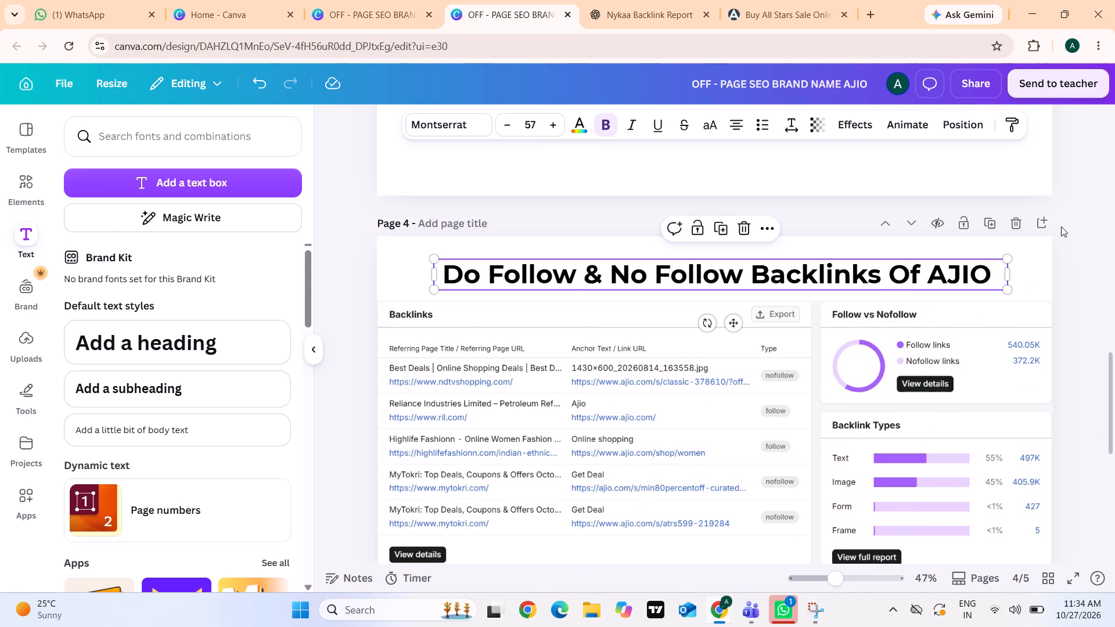
scroll(1049, 256, down, 2)
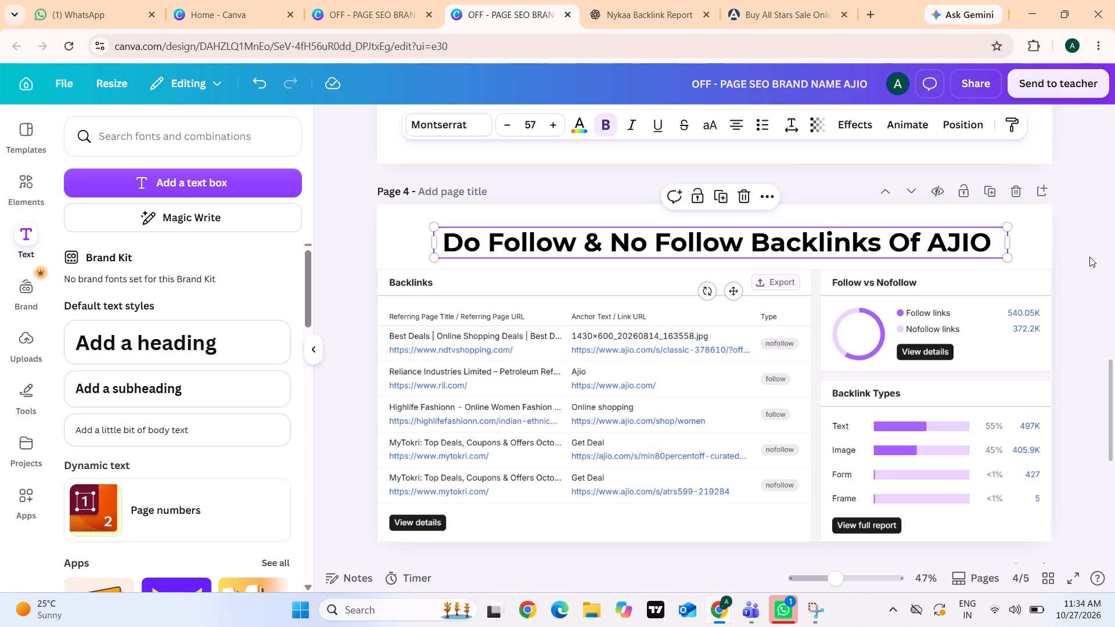
click(1089, 257)
click(978, 233)
key(Down)
key(Down)
key(Down)
key(Down)
key(Down)
key(Down)
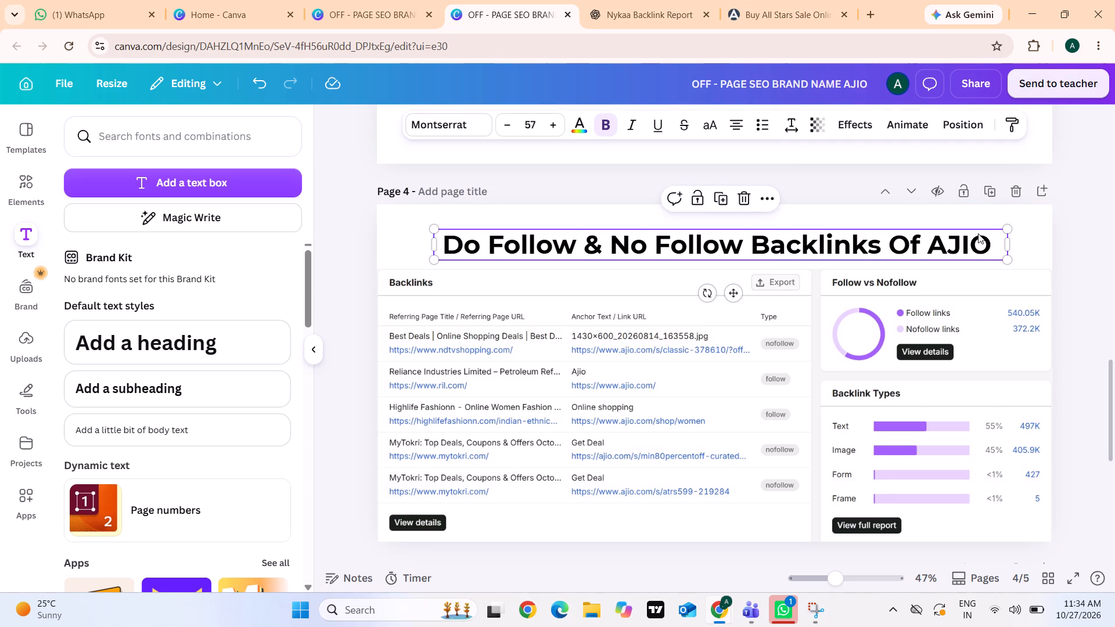
click(1070, 229)
Select the whole "Refering Domin" heading text on page 5 of the Myntra report.
scroll(1070, 229, down, 5)
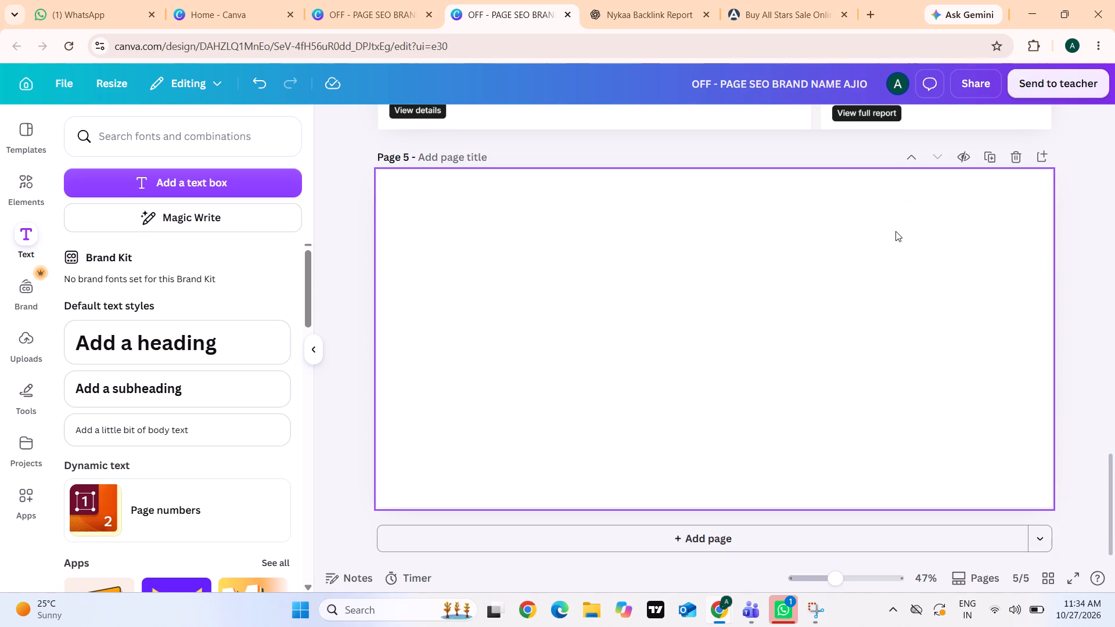
click(337, 0)
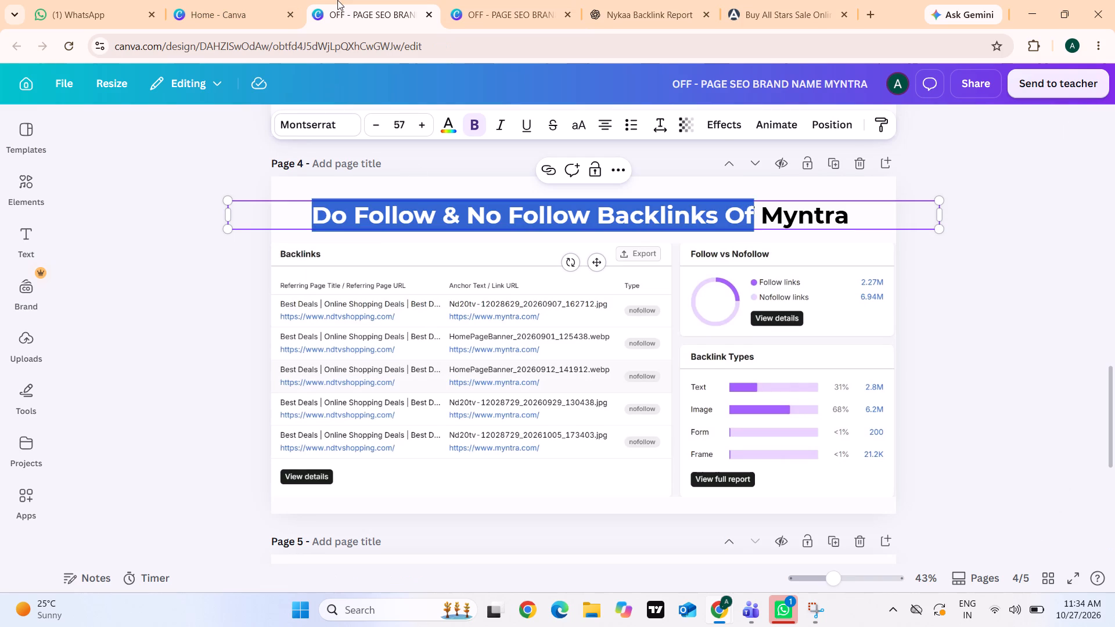
click(177, 272)
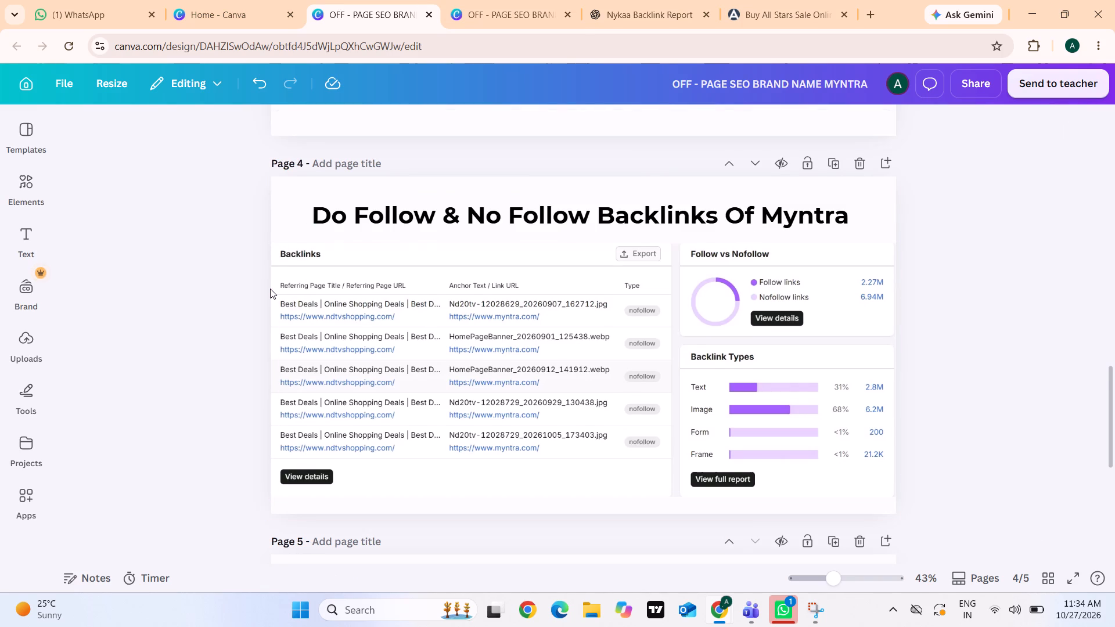
scroll(270, 289, down, 4)
click(484, 191)
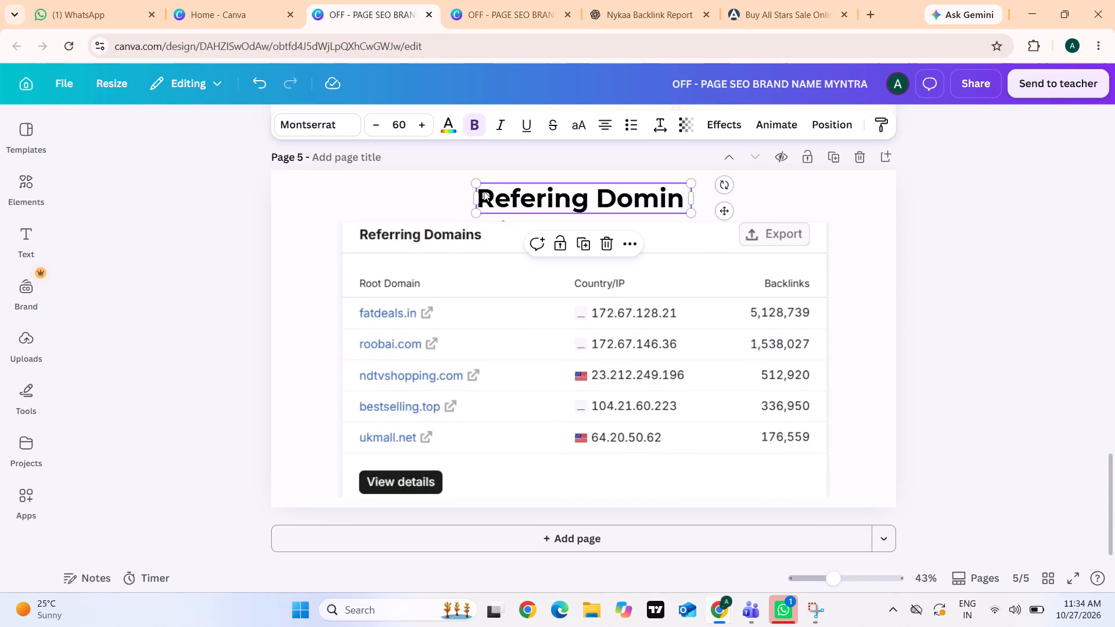
double_click(484, 191)
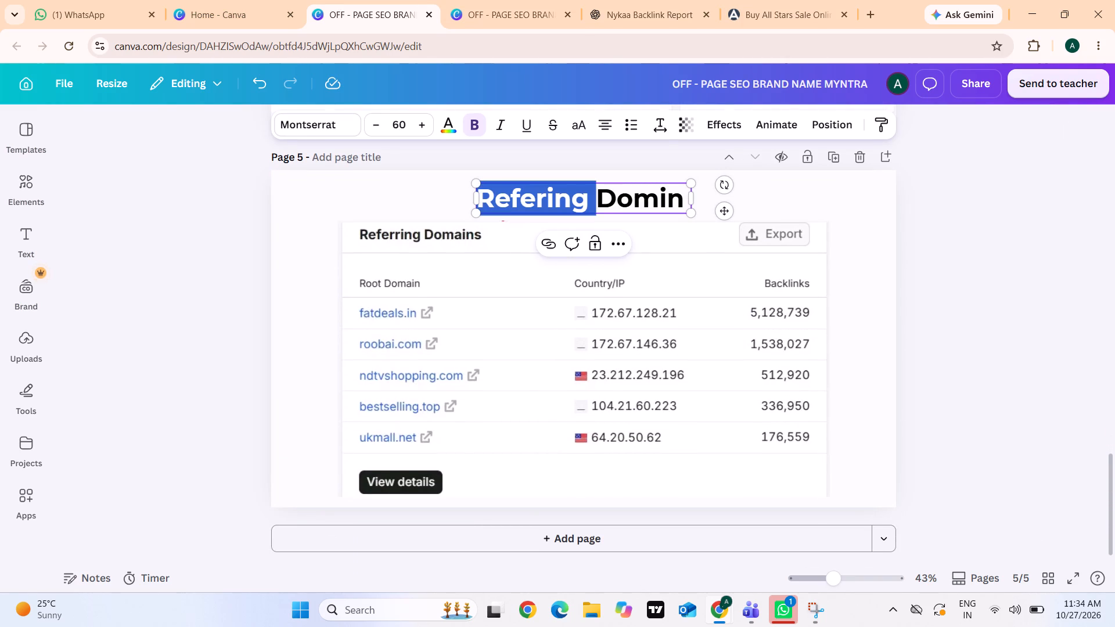
drag(590, 196, 479, 203)
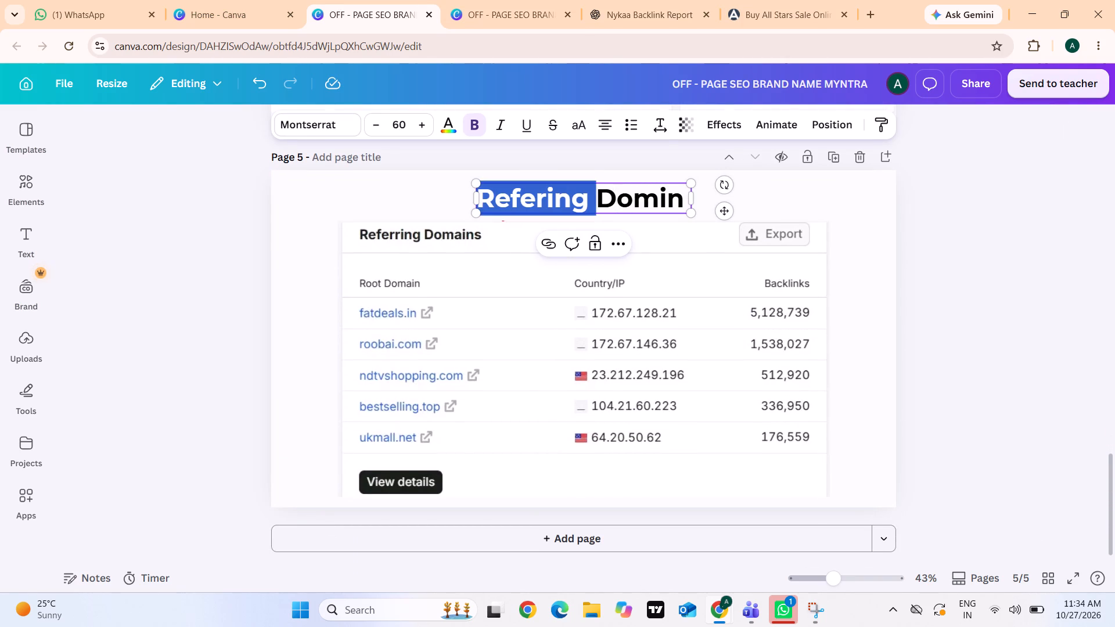
drag(479, 203, 476, 203)
click(487, 201)
drag(486, 201, 494, 202)
drag(479, 202, 682, 197)
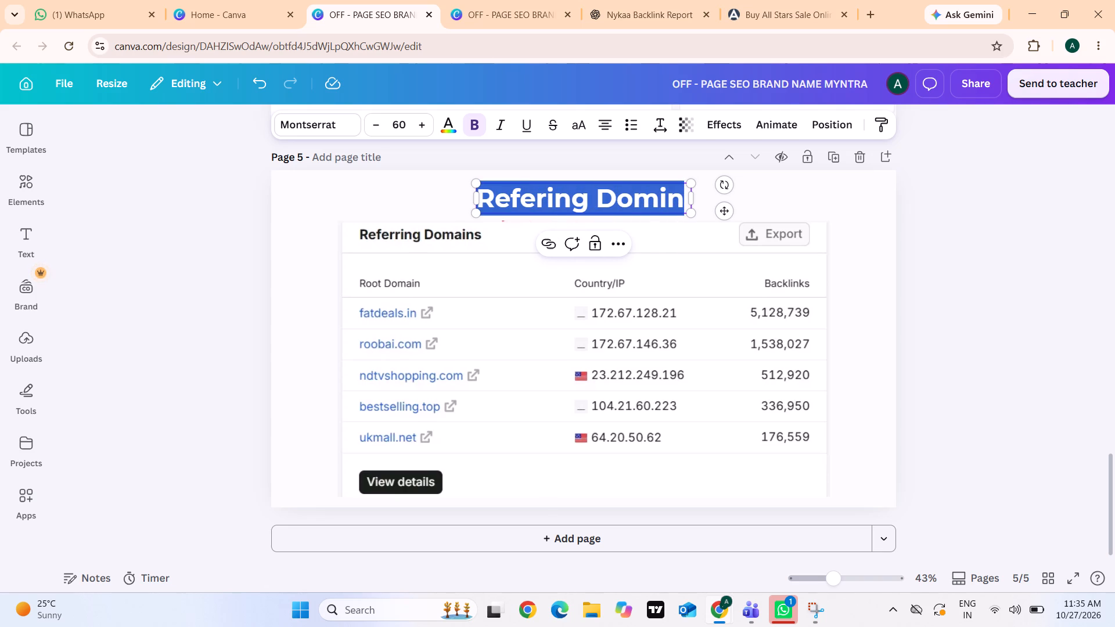
Copy the "Refering Domin" heading from the Myntra report and paste it onto blank page 5 of the AJIO report.
key(ctrl+c)
click(827, 199)
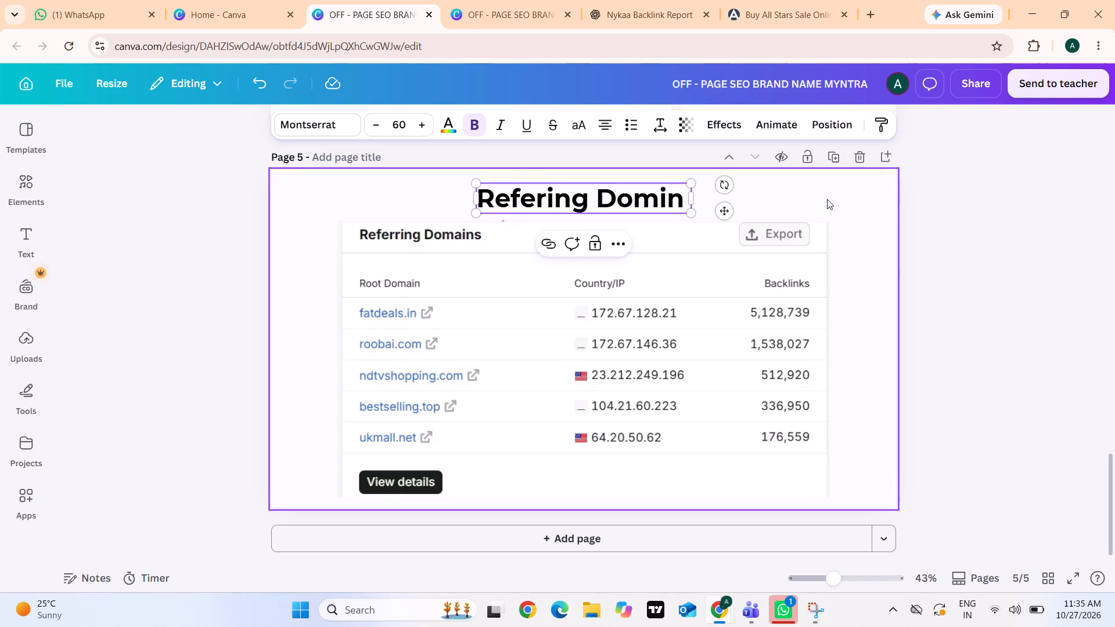
click(489, 0)
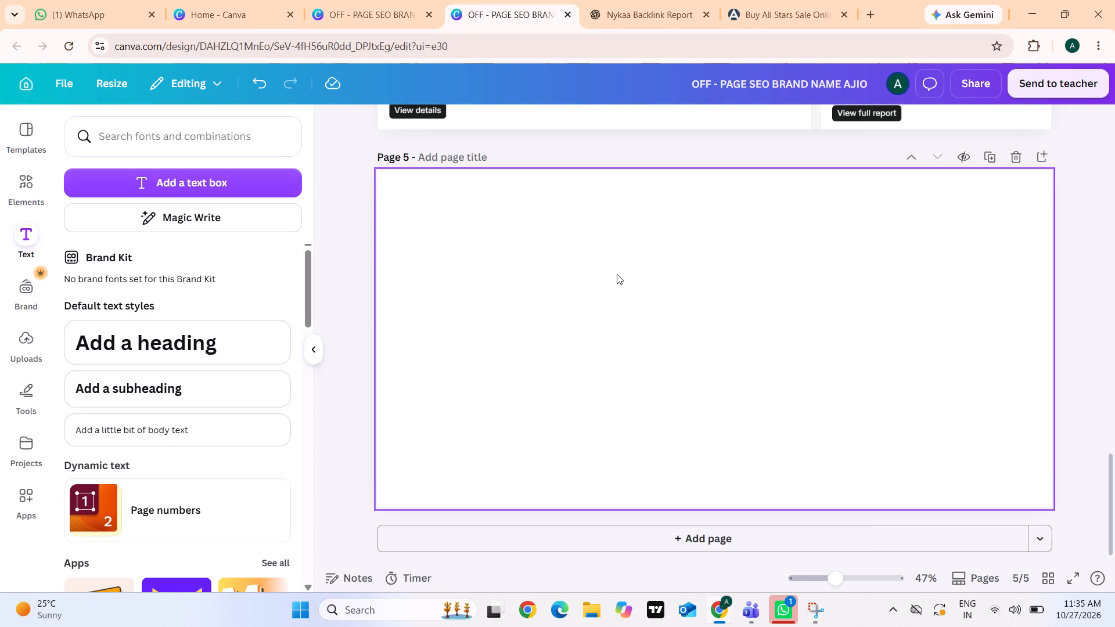
key(ctrl+v)
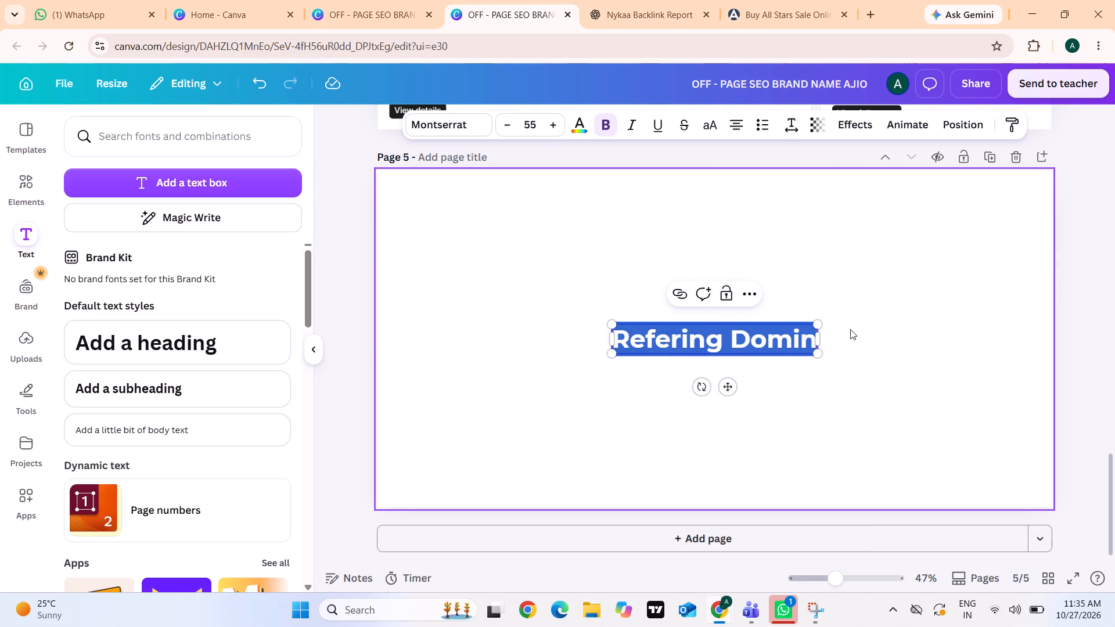
click(850, 329)
Move the "Refering Domin" heading up to the top margin of page 5, roughly centred across the page.
drag(768, 336, 761, 217)
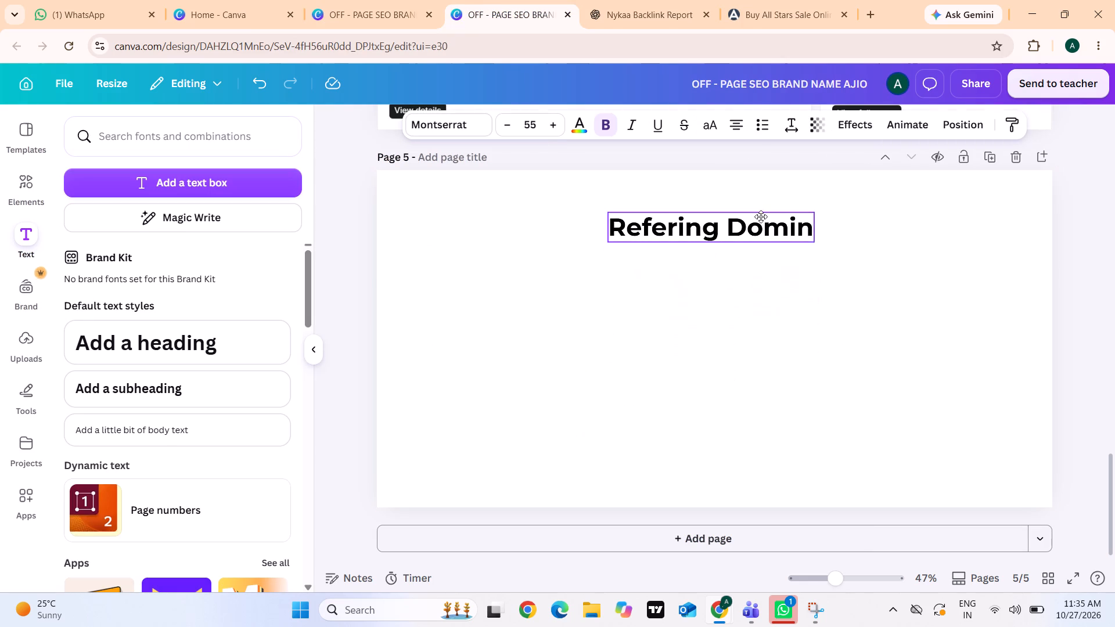
drag(761, 217, 761, 215)
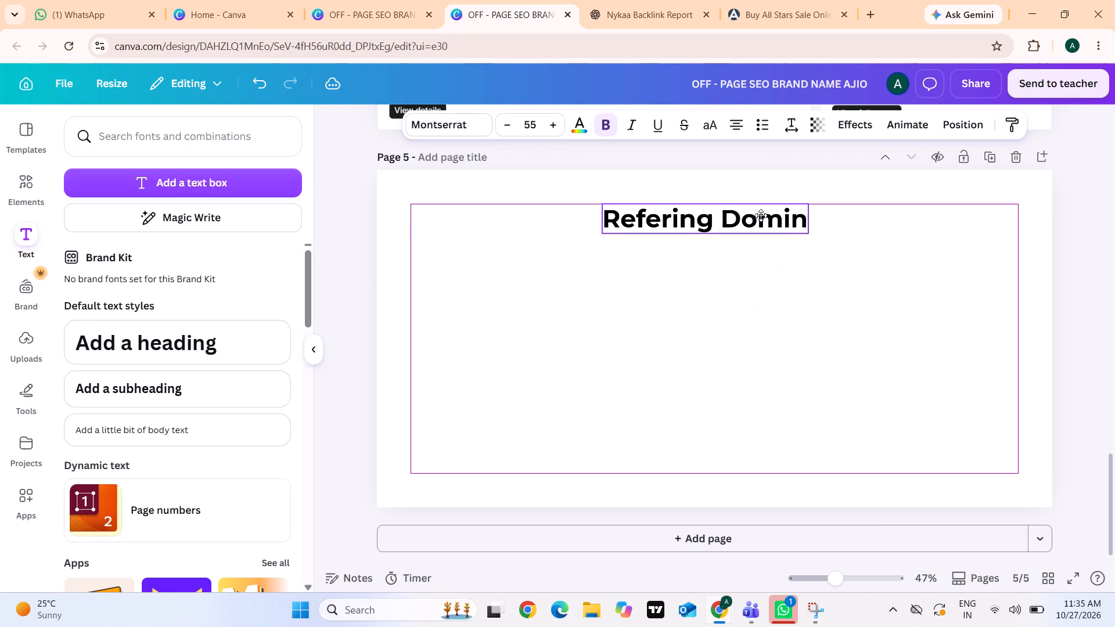
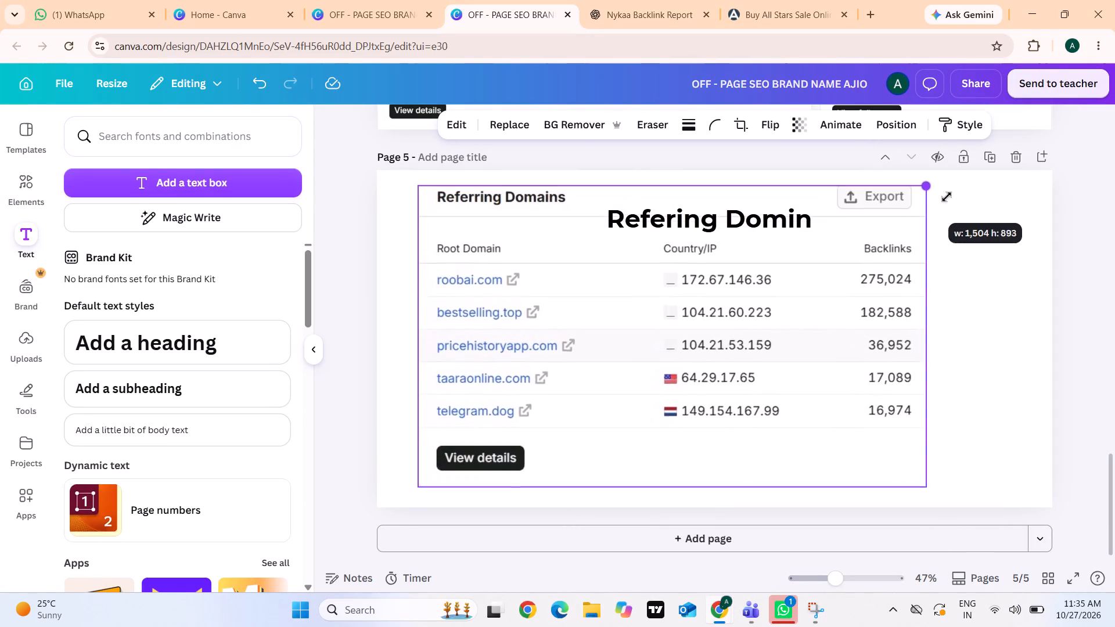
Resize the Referring Domains screenshot on page 5 and move it right and down so it is roughly centred across the page.
drag(947, 197, 989, 245)
drag(852, 273, 877, 308)
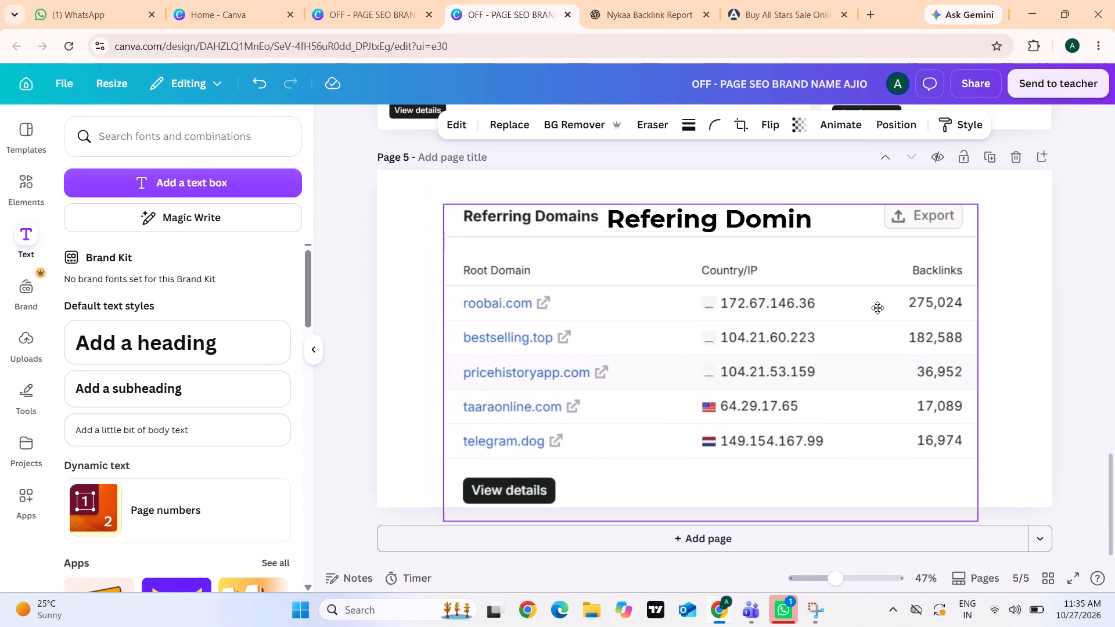
drag(877, 308, 879, 300)
click(769, 190)
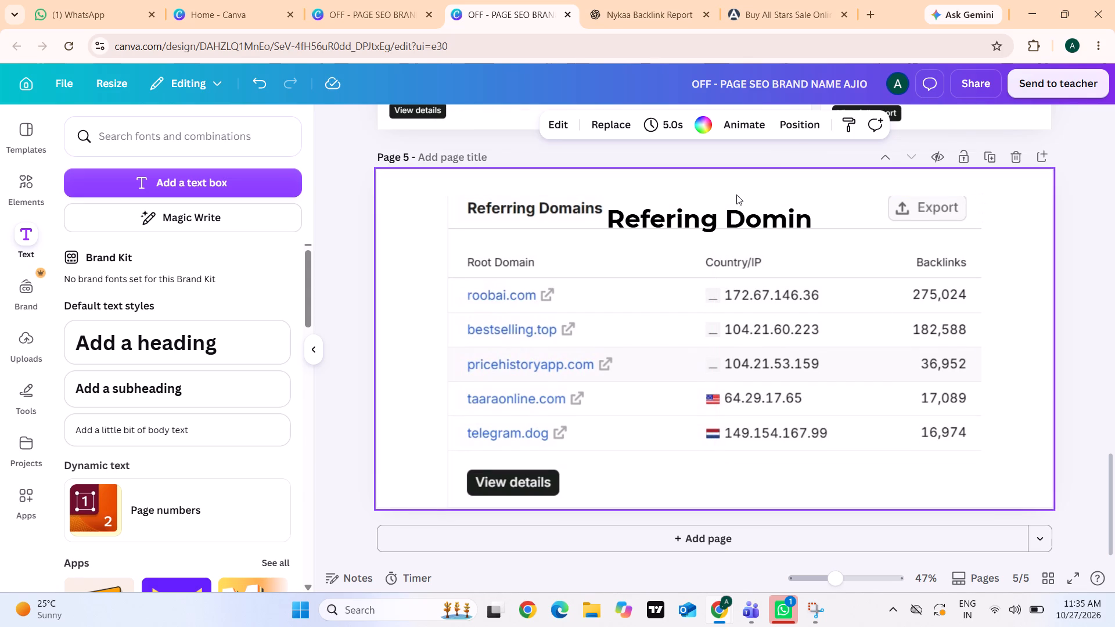
Shrink the Referring Domains screenshot from its top corner to clear the "Refering Domin" heading, then widen it to about 1,529 by 803.
click(919, 226)
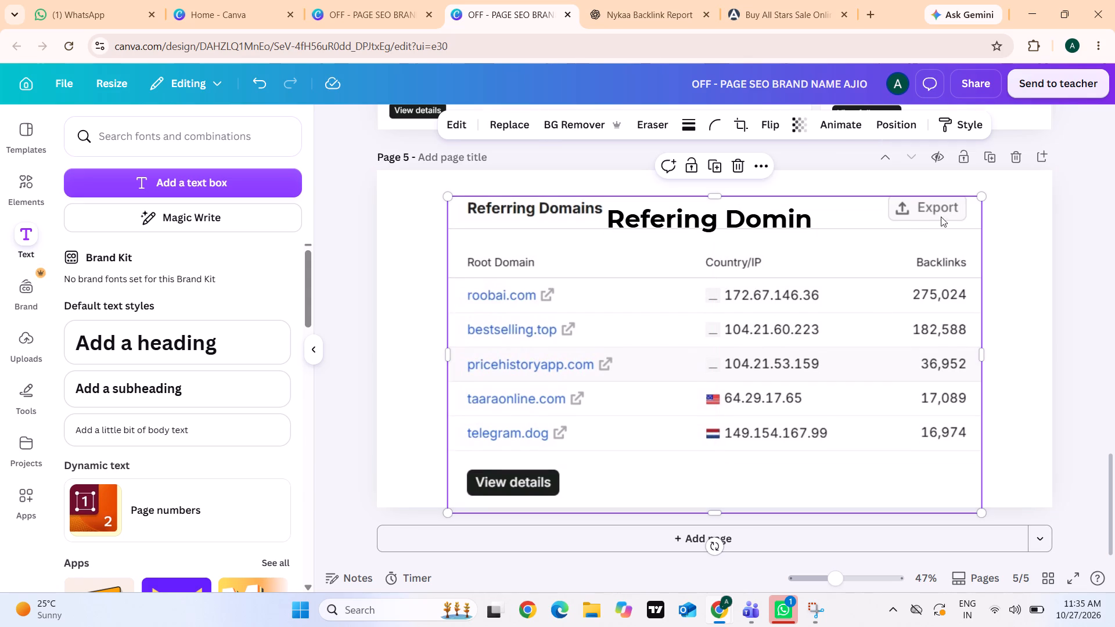
drag(981, 200, 970, 218)
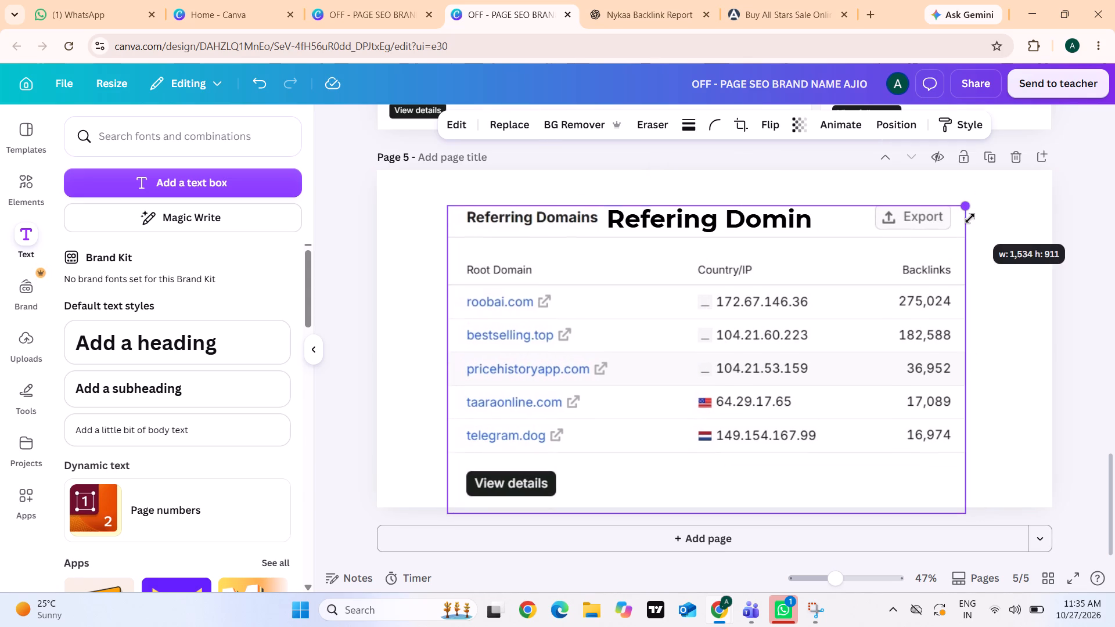
drag(970, 218, 931, 293)
drag(900, 373, 960, 380)
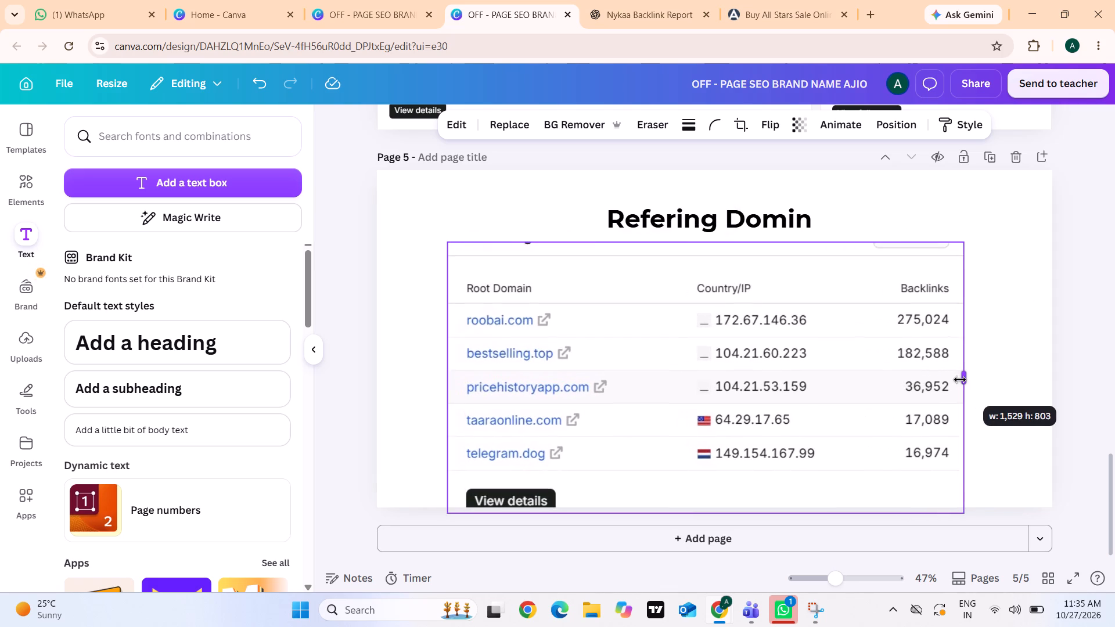
Widen the referring-domains screenshot on page 5 to about 1,621 and shift it and the "Refering Domin" heading up the page.
drag(960, 380, 1034, 380)
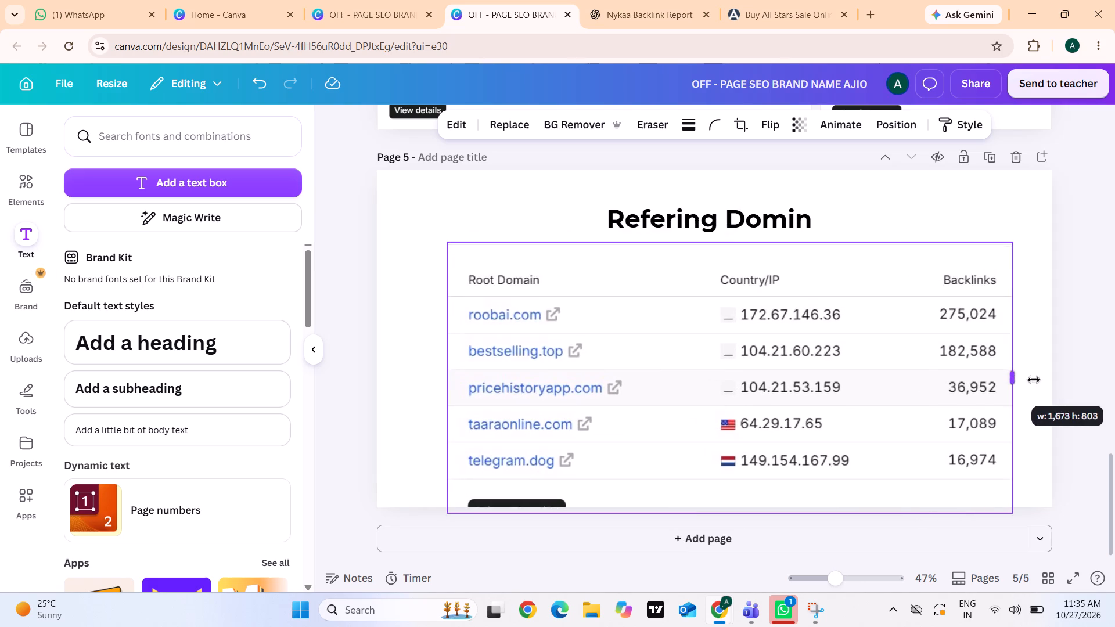
drag(1034, 380, 991, 382)
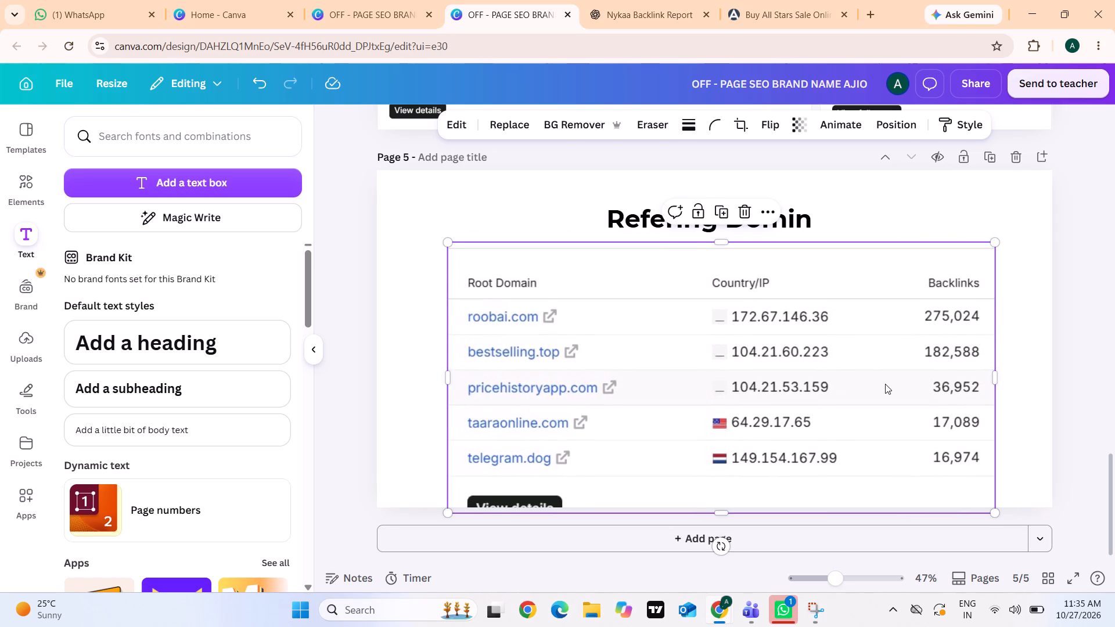
drag(885, 384, 877, 370)
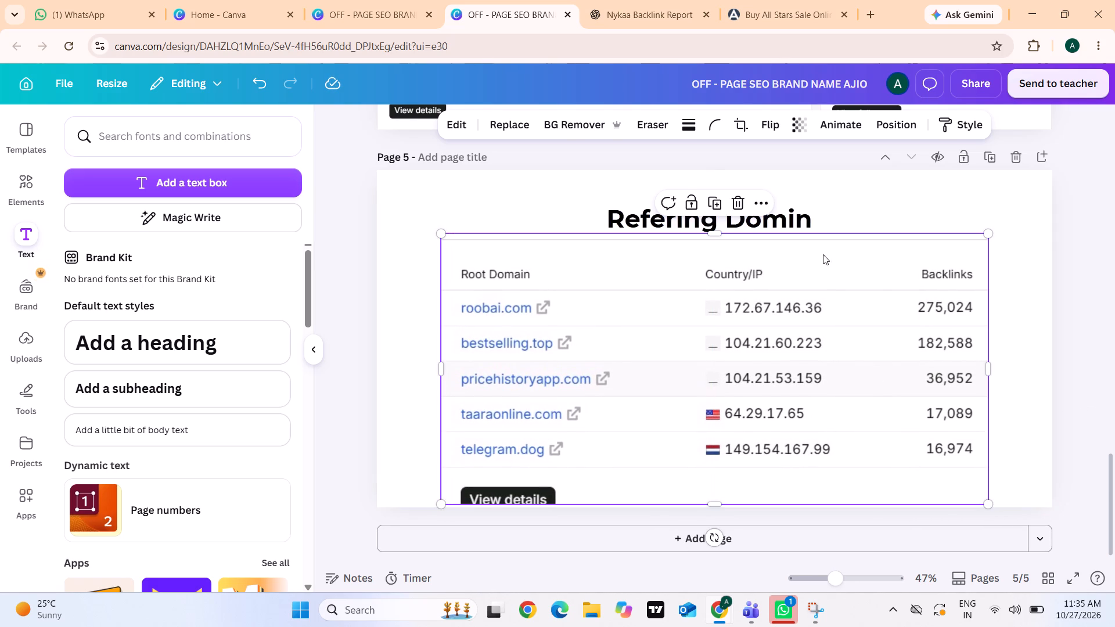
drag(811, 225, 810, 204)
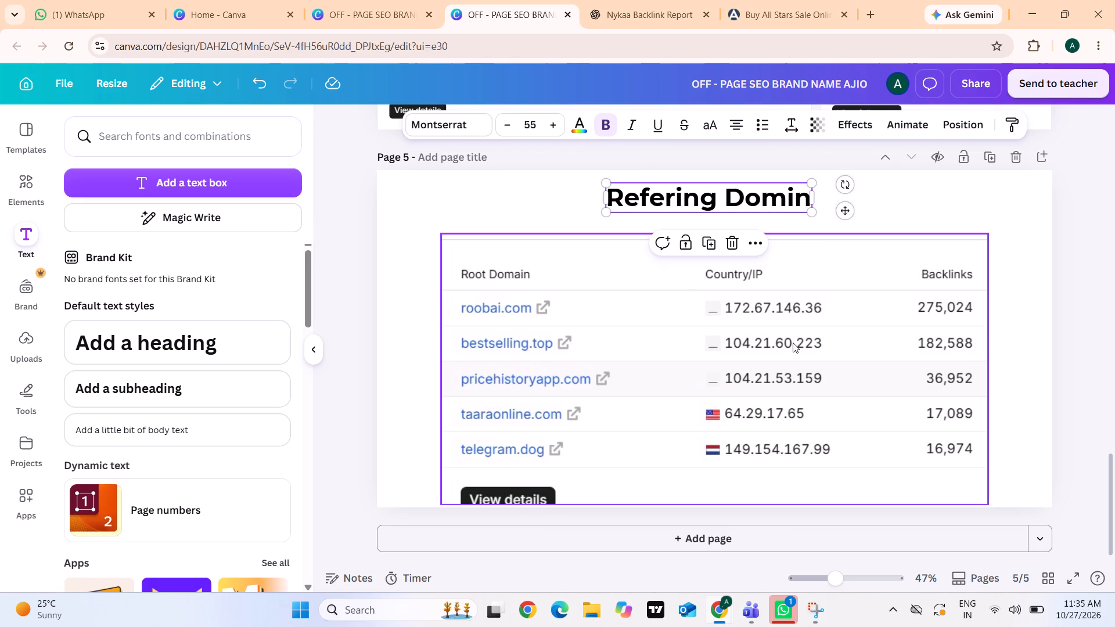
drag(788, 283, 783, 269)
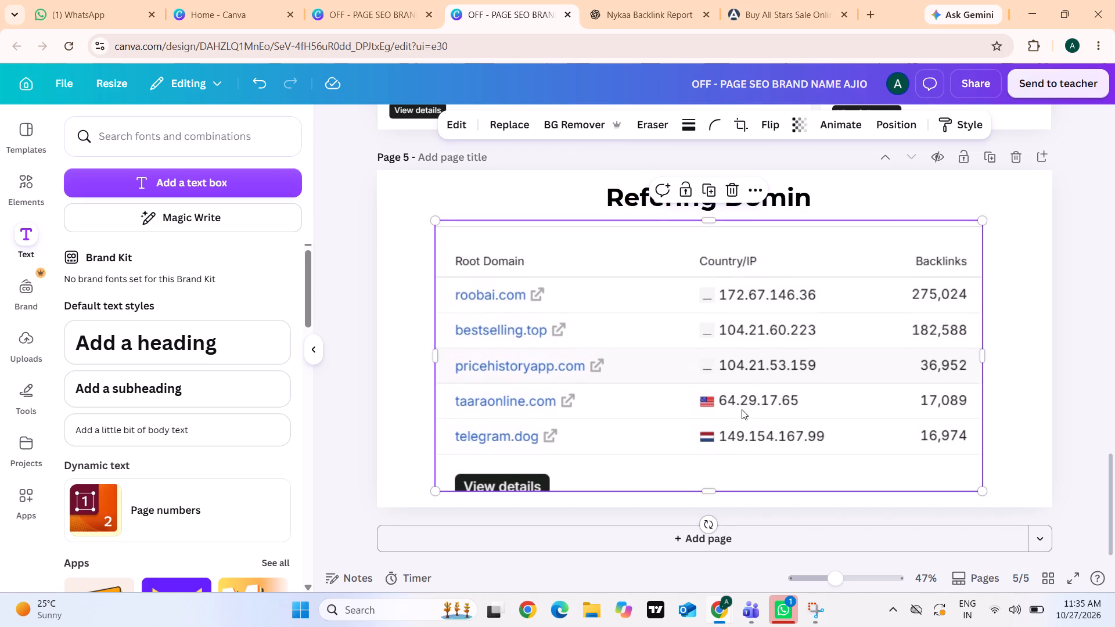
Extend the screenshot's bottom edge to the page's lower edge, about 851 high, uncovering the whole "View details" button, and shift it slightly right.
drag(718, 491, 718, 506)
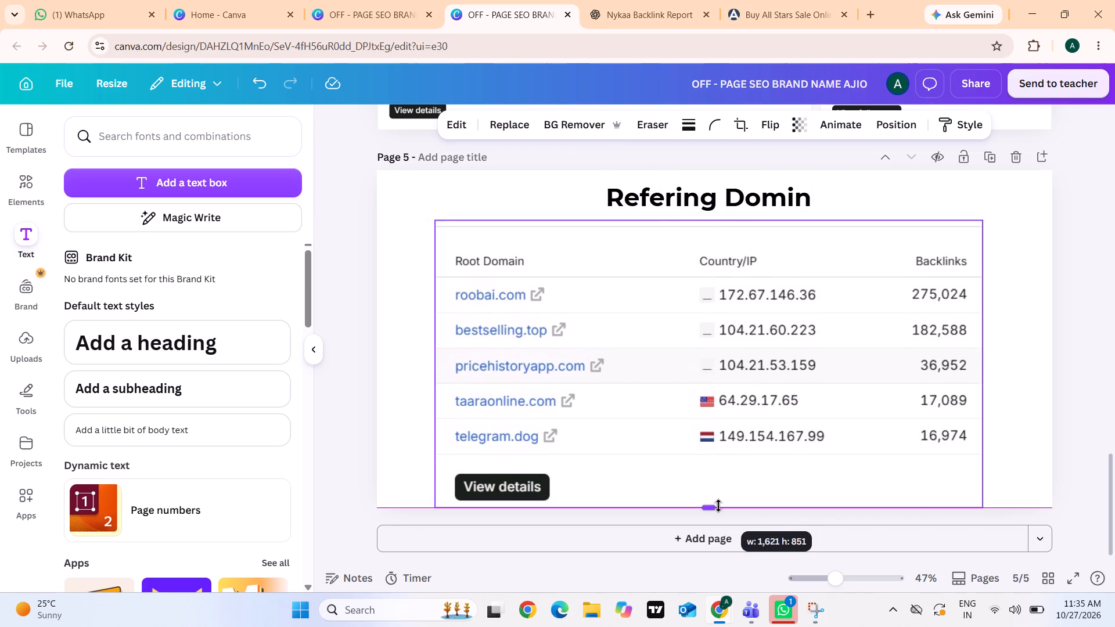
drag(804, 434, 810, 434)
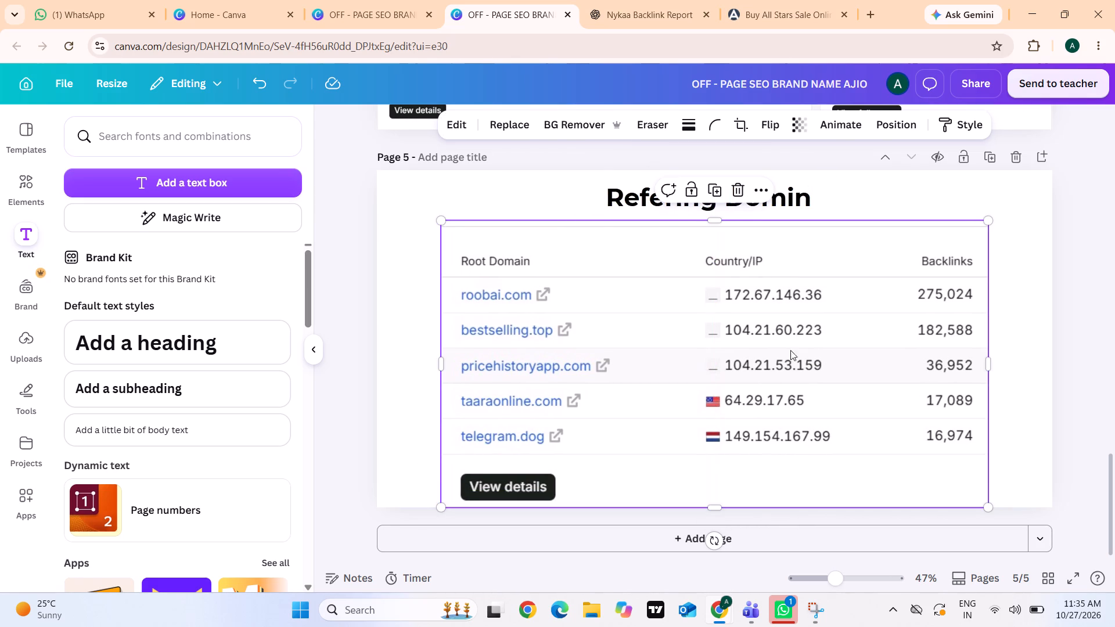
Crop the blank strip above the screenshot's column headers and widen the screenshot to about 1,684.
drag(727, 215, 727, 239)
drag(988, 378, 1017, 368)
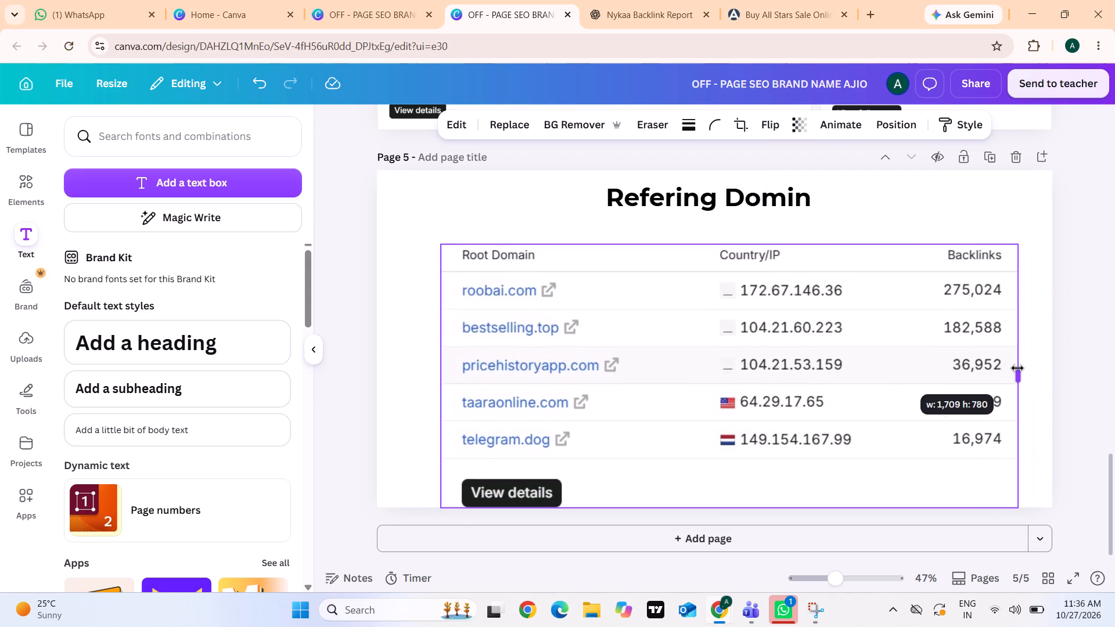
drag(1017, 368, 1009, 368)
Move the screenshot up under the heading, extend its bottom edge to a height of about 795, and centre it horizontally on the page.
drag(943, 356, 940, 331)
drag(746, 494, 739, 486)
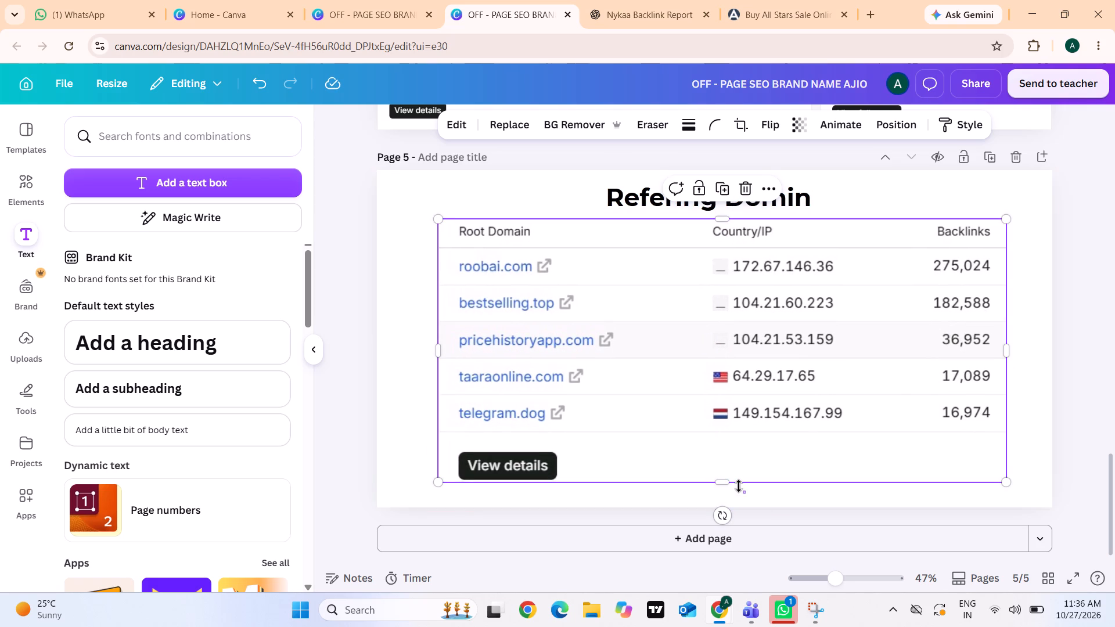
drag(739, 486, 736, 484)
drag(736, 484, 720, 462)
click(720, 462)
click(729, 445)
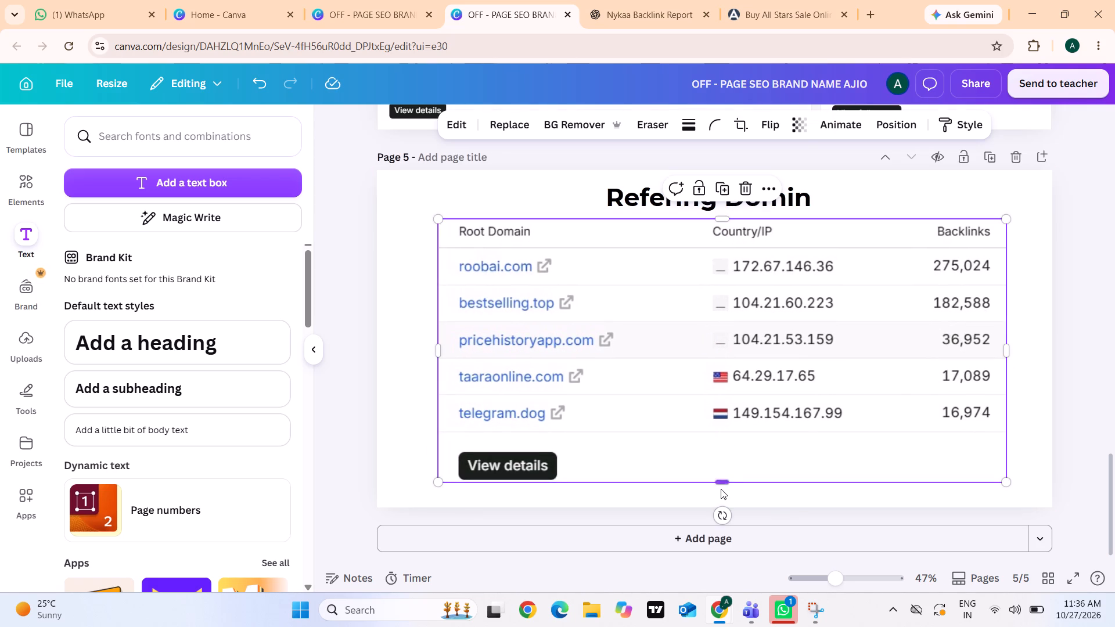
click(721, 482)
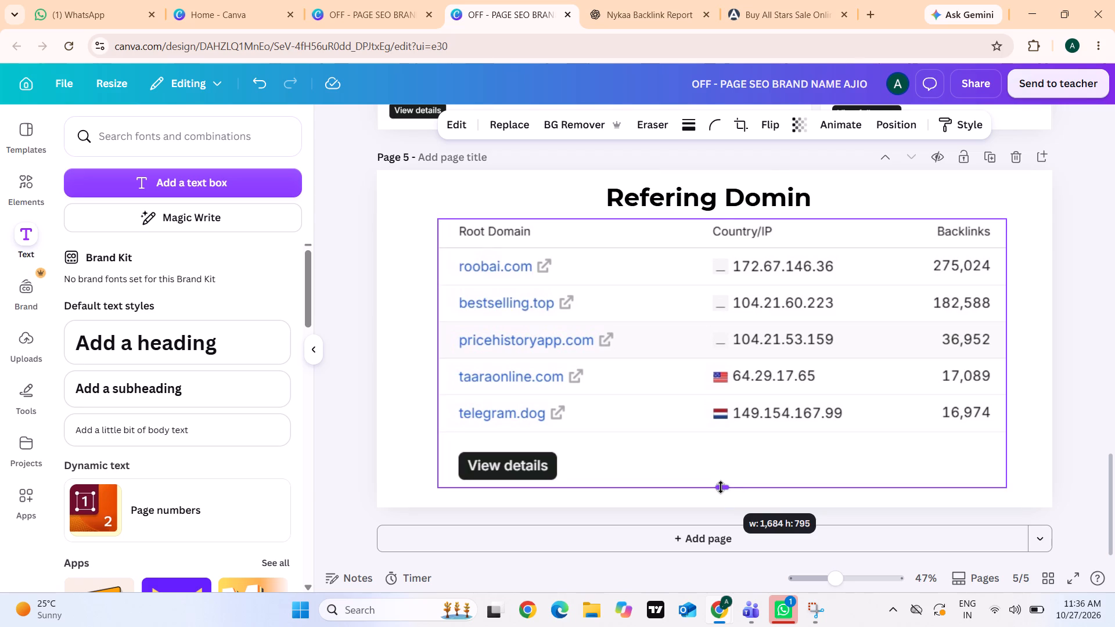
drag(739, 406, 734, 410)
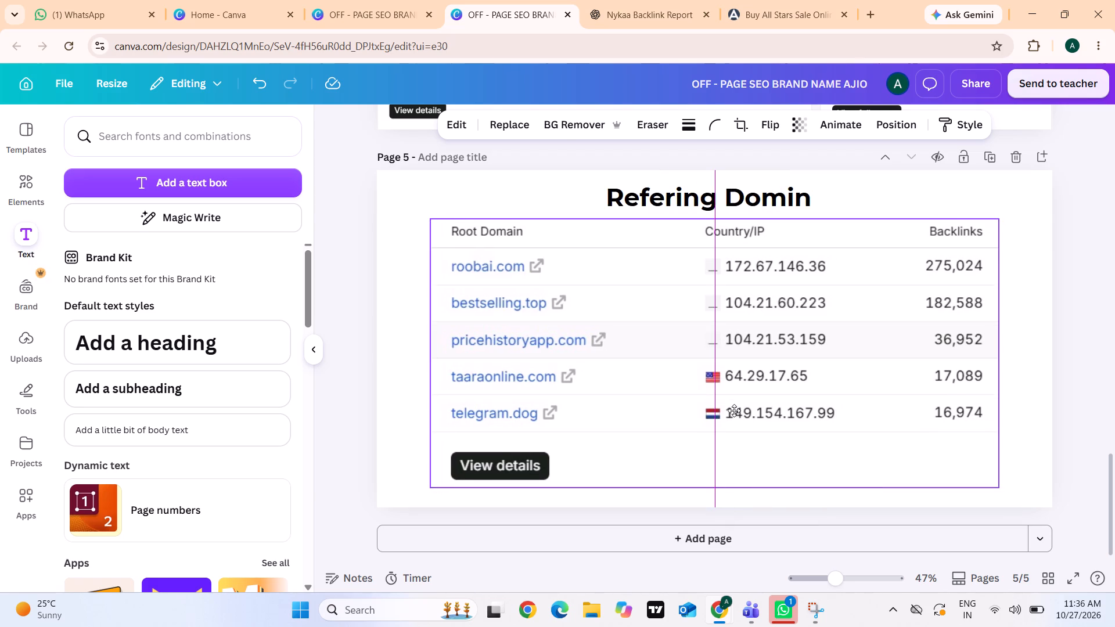
drag(734, 410, 734, 412)
Lower the "Refering Domin" heading slightly and shift the screenshot a little further down beneath it.
drag(796, 186, 790, 190)
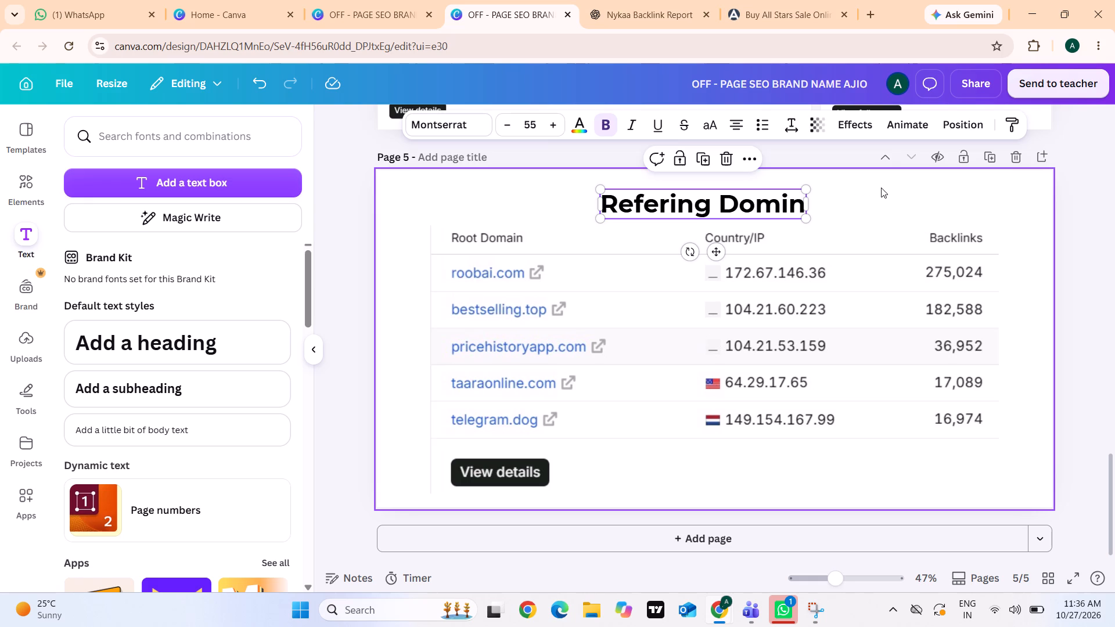
click(881, 188)
click(854, 262)
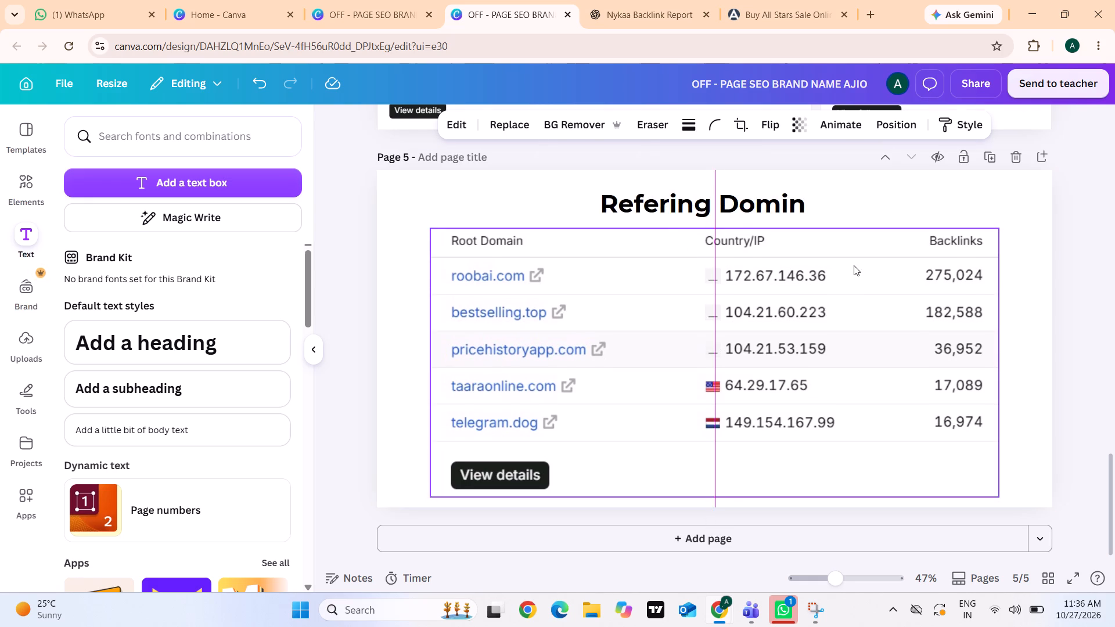
Shift the "Refering Domin" heading slightly right and fine-tune its height so it sits just above the screenshot.
click(791, 203)
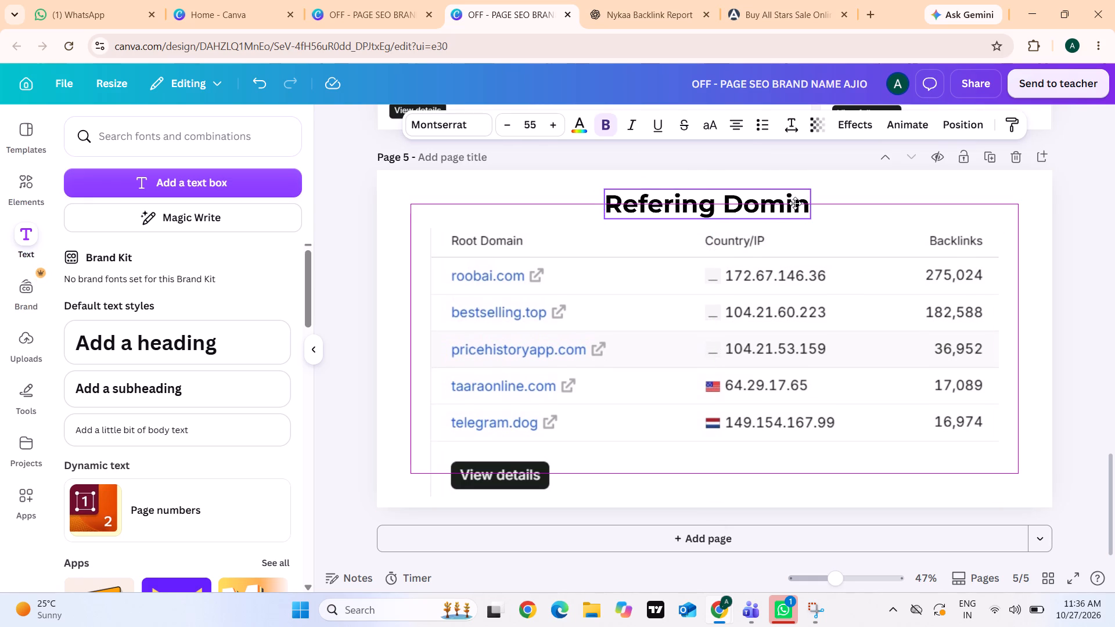
key(Down)
key(Down)
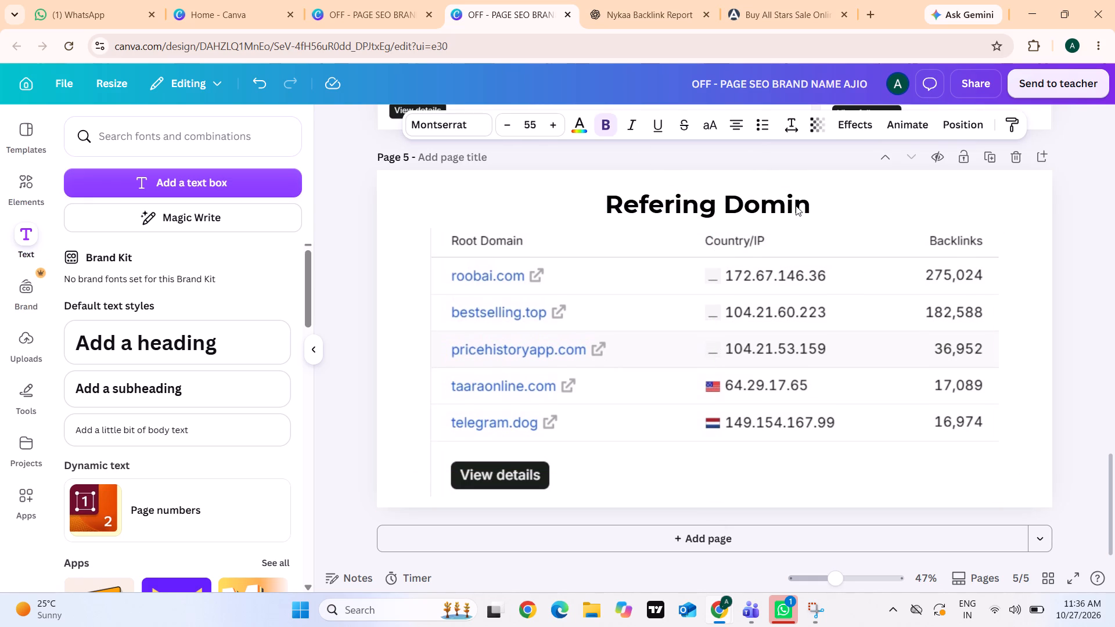
key(Down)
key(Down)
key(Down)
key(Down)
key(Down)
key(Down)
key(Down)
key(Down)
key(Down)
key(Down)
key(Down)
key(Down)
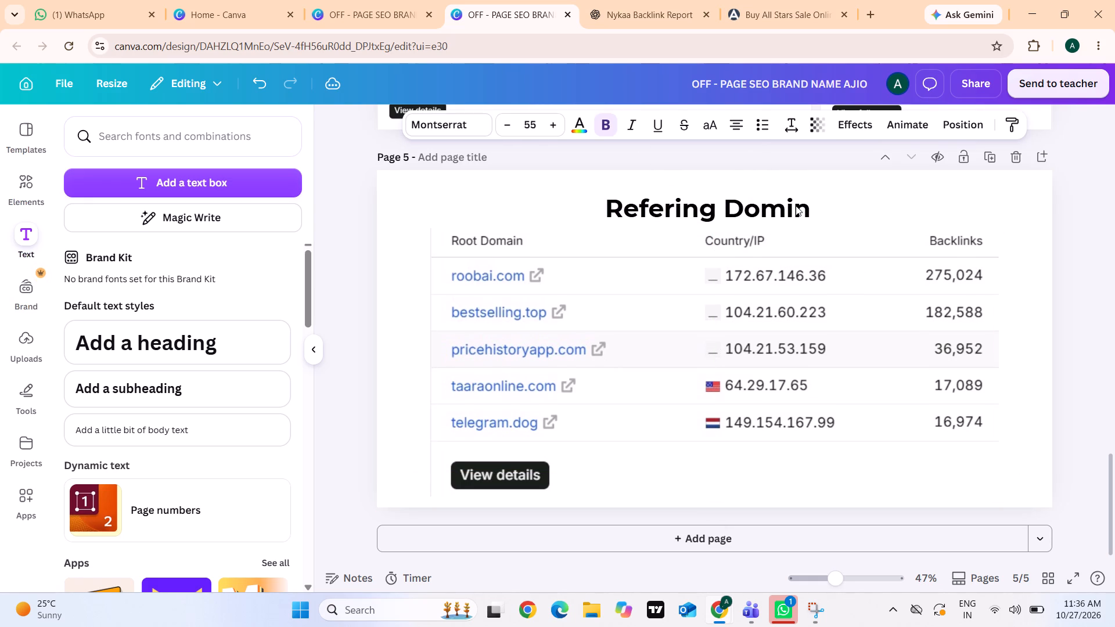
key(Left)
key(Up)
key(Up)
key(Up)
key(Up)
key(Up)
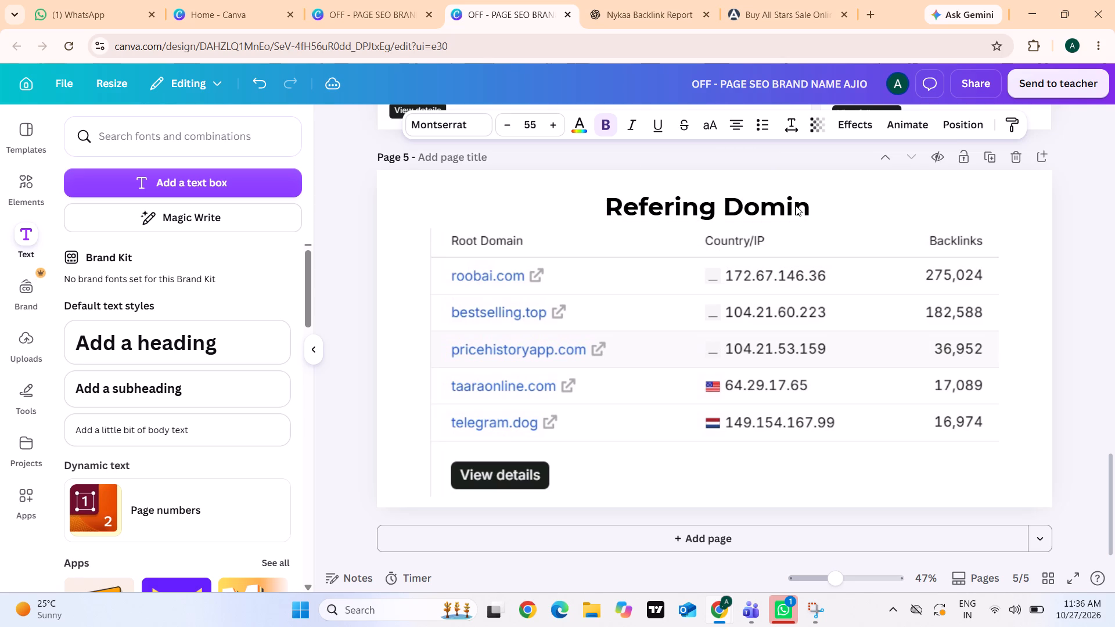
key(Down)
Fine-tune the heading's horizontal position on page 5, ending slightly further left.
key(Left)
key(Left)
key(Left)
key(Left)
key(Left)
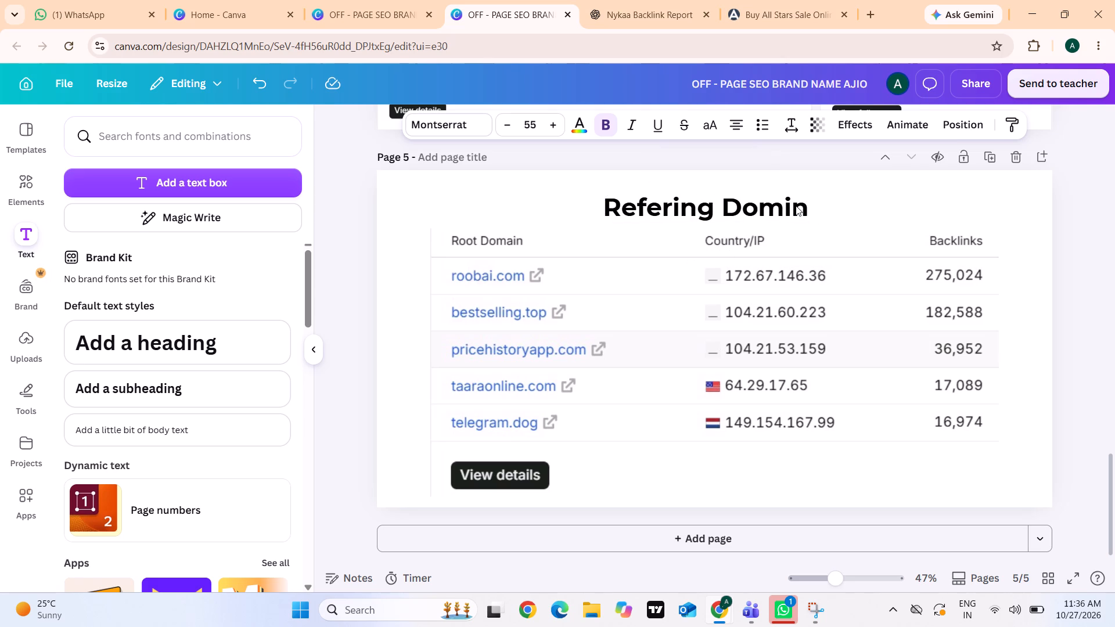
key(Left)
key(Left)
key(Left)
key(Left)
key(Left)
key(Left)
key(Right)
key(Right)
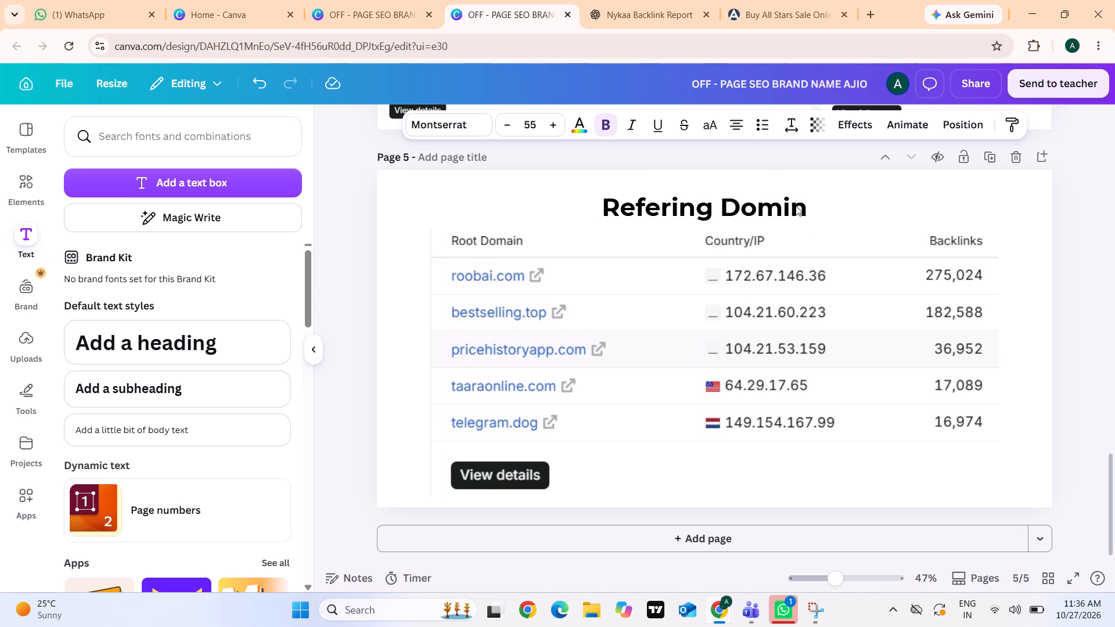
key(Right)
key(Right)
click(1081, 221)
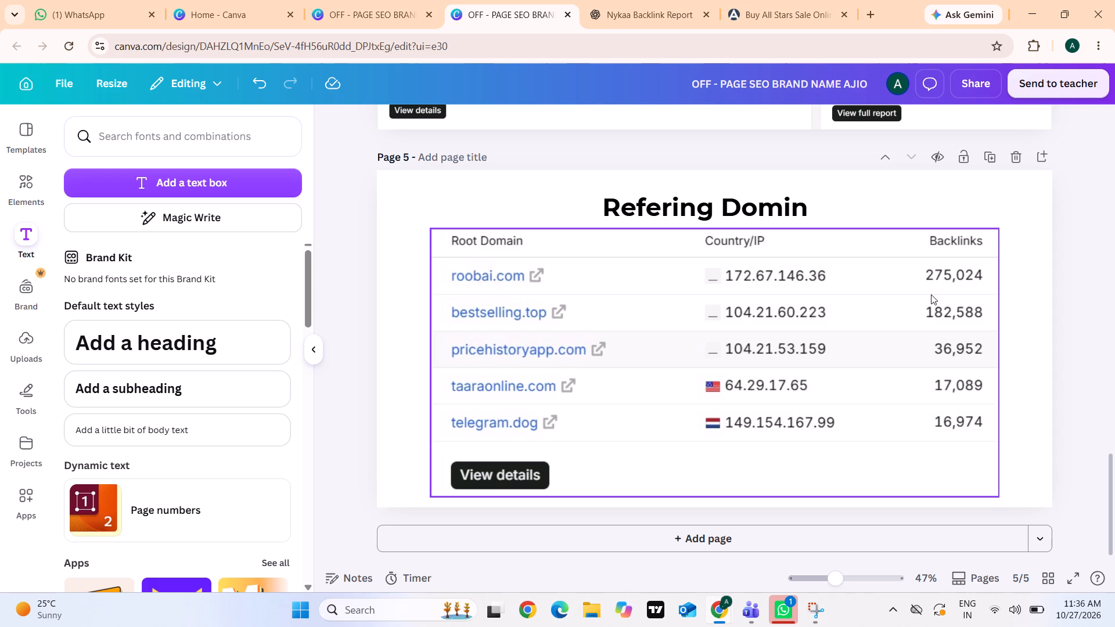
Move the referring-domains screenshot slightly left so its centre lines up with the heading.
drag(931, 294, 920, 295)
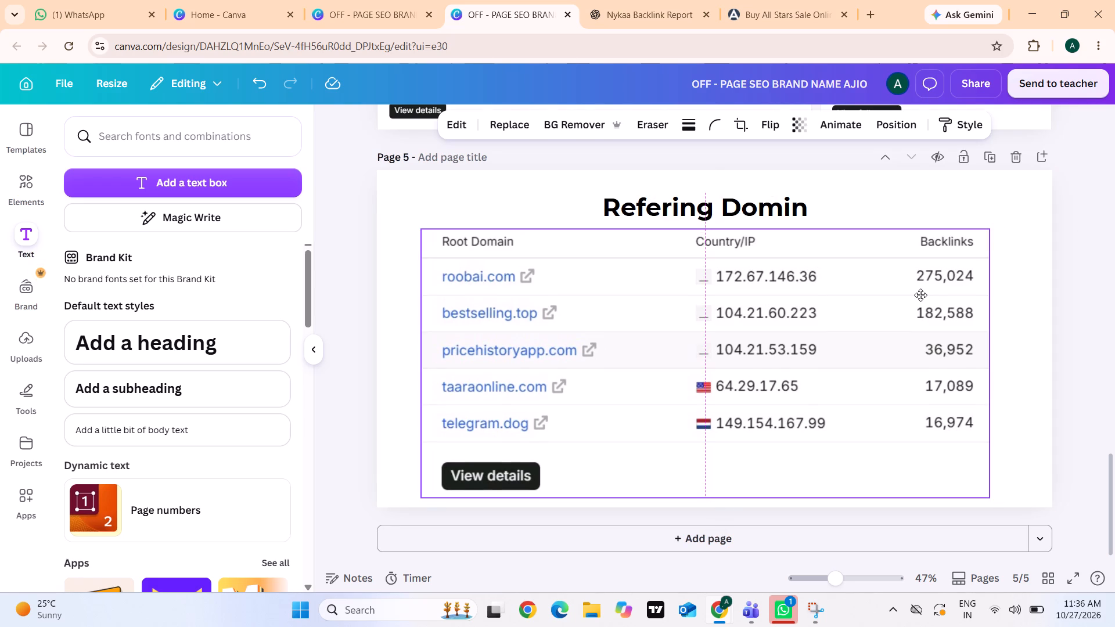
drag(920, 295, 920, 295)
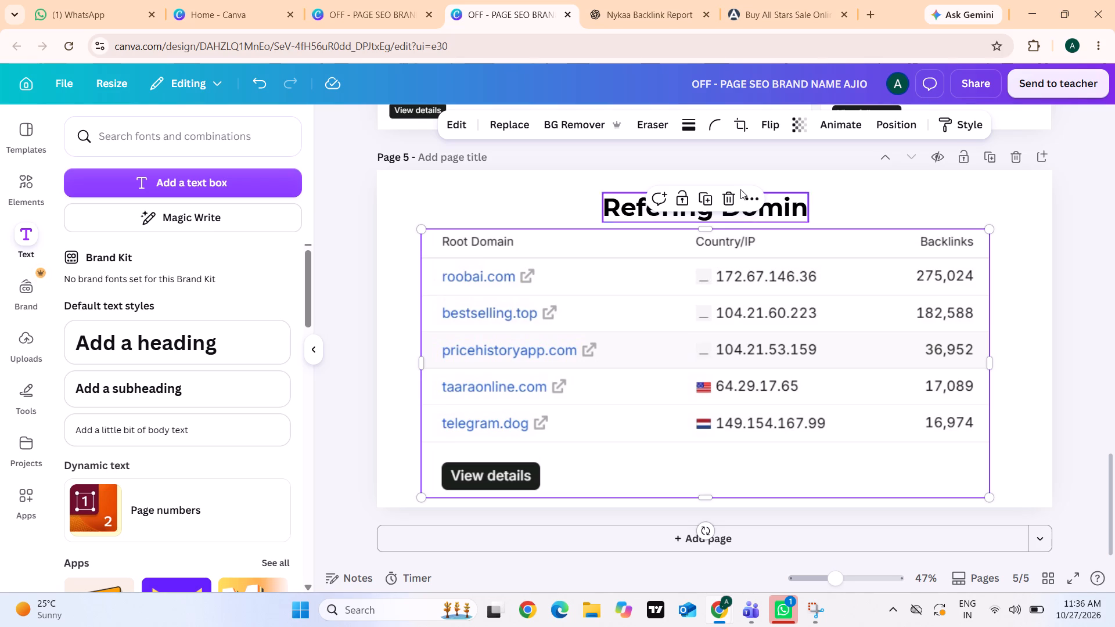
Nudge the "Refering Domin" heading three small increments down towards the screenshot.
click(772, 200)
key(Down)
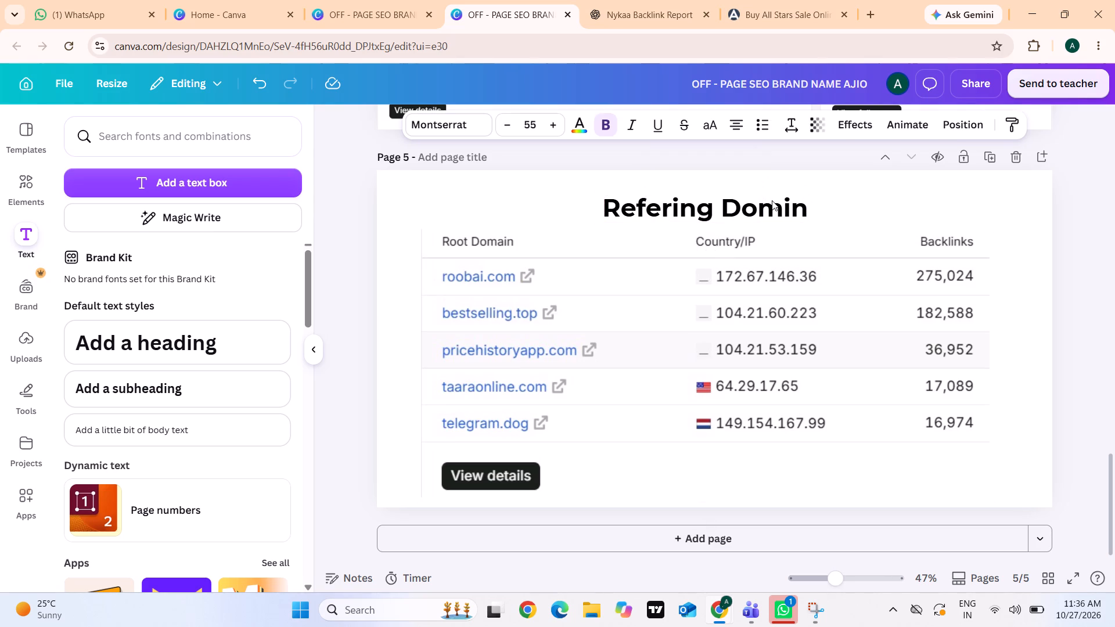
key(Down)
key(Down)
click(893, 261)
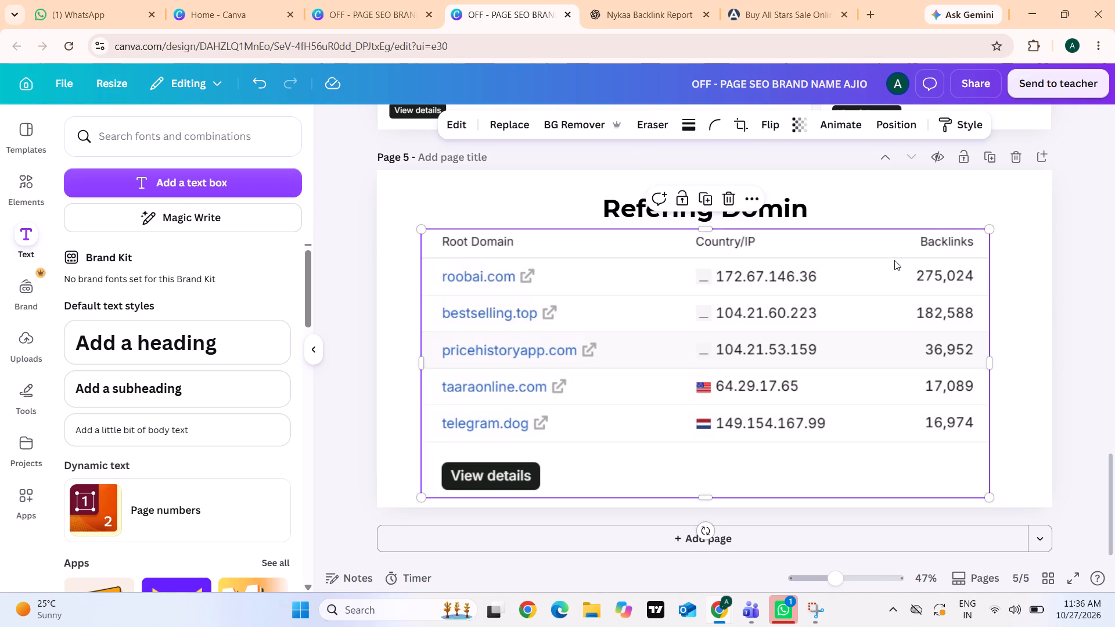
click(1077, 250)
Review the AJIO report's pages from page 5 up to the title page and back to page 5.
scroll(1077, 250, up, 2)
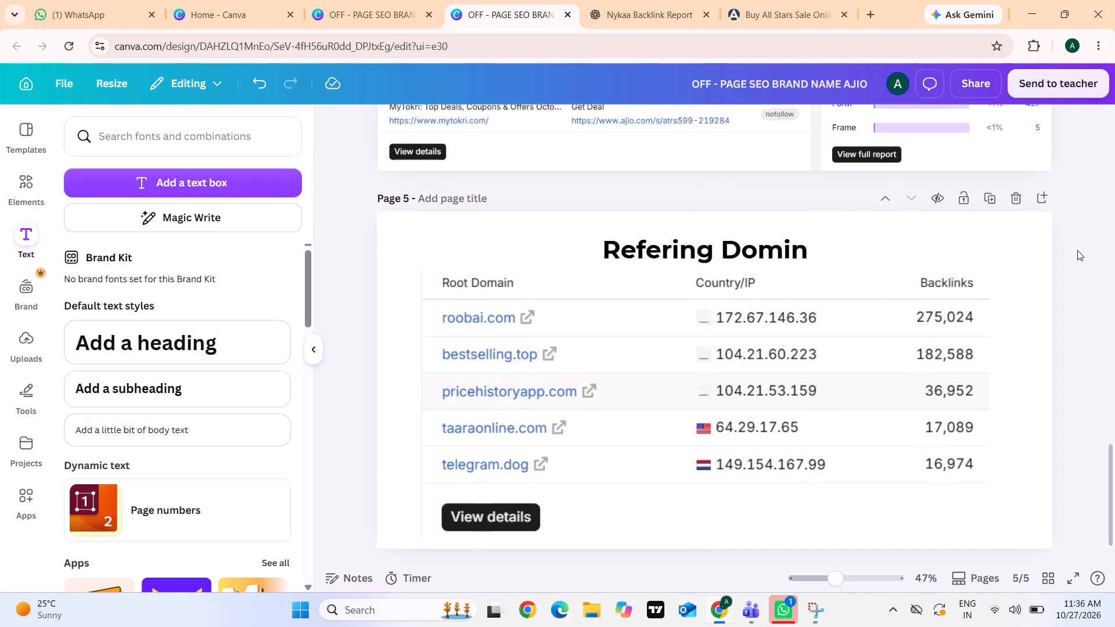
scroll(1077, 250, up, 4)
scroll(1077, 250, down, 1)
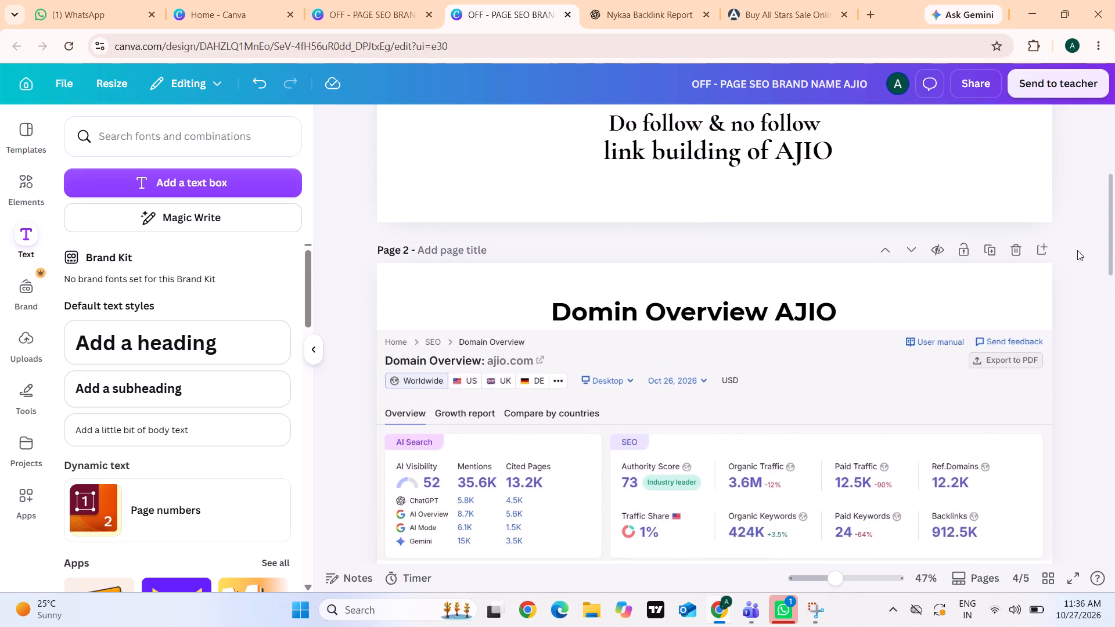
scroll(1077, 250, down, 1)
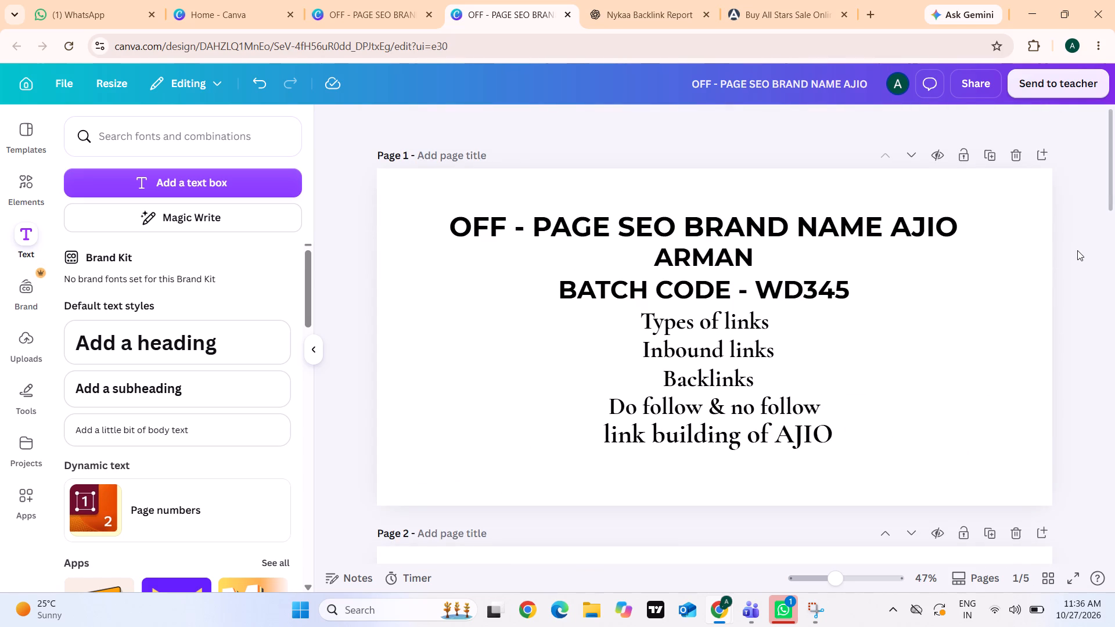
scroll(1077, 250, down, 1)
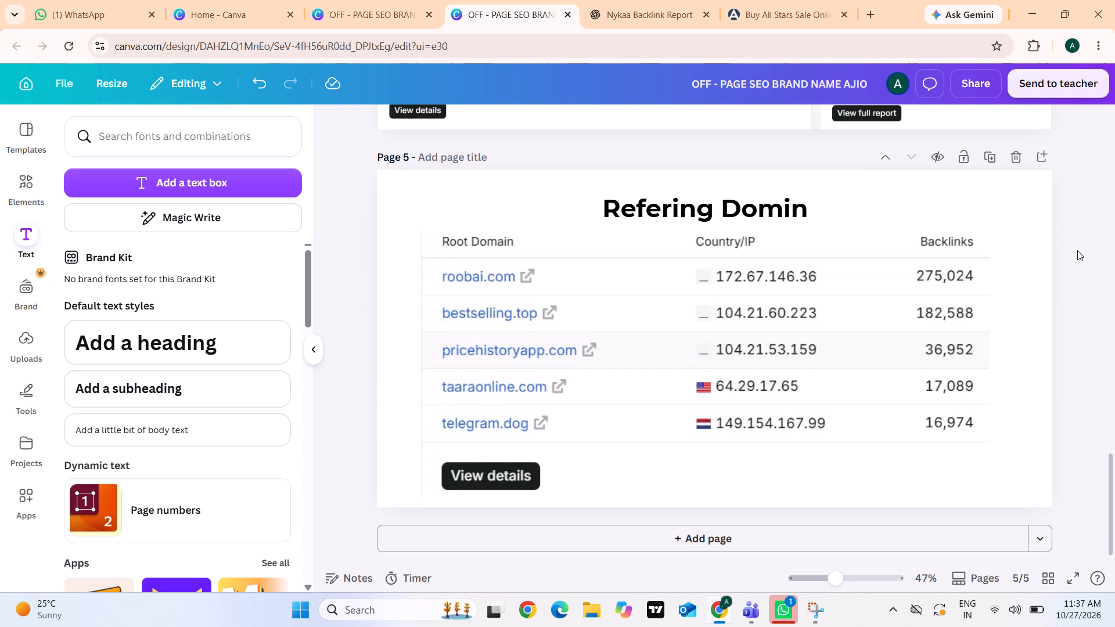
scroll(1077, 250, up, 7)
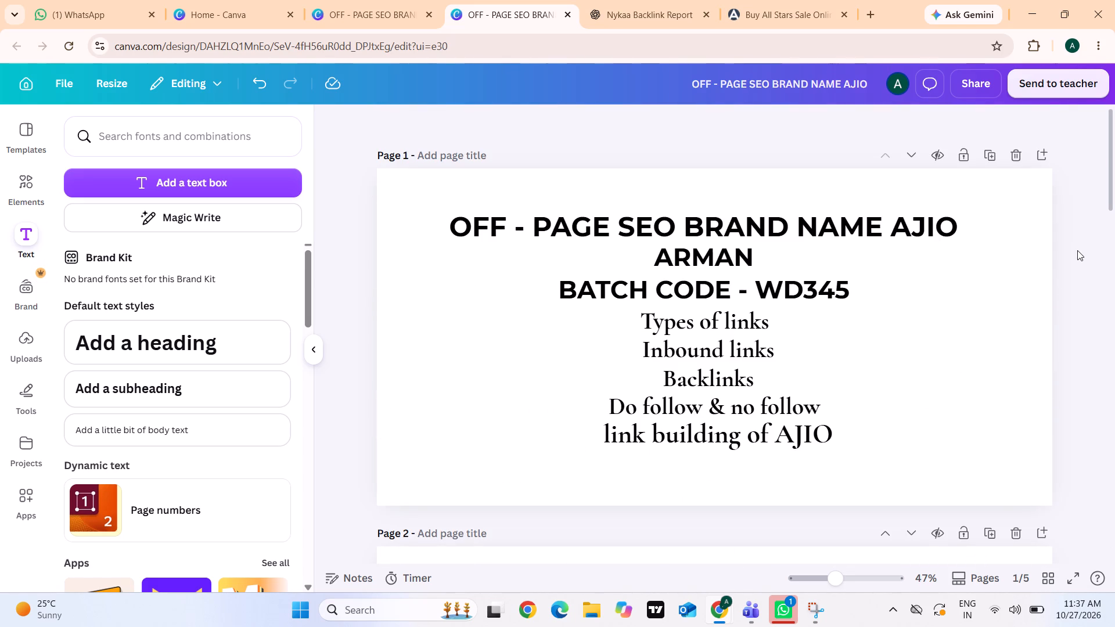
Close the Nykaa Backlink Report, AJIO All Stars Sale, other off-page SEO design and Canva Home tabs, keeping the AJIO design and WhatsApp open.
click(705, 8)
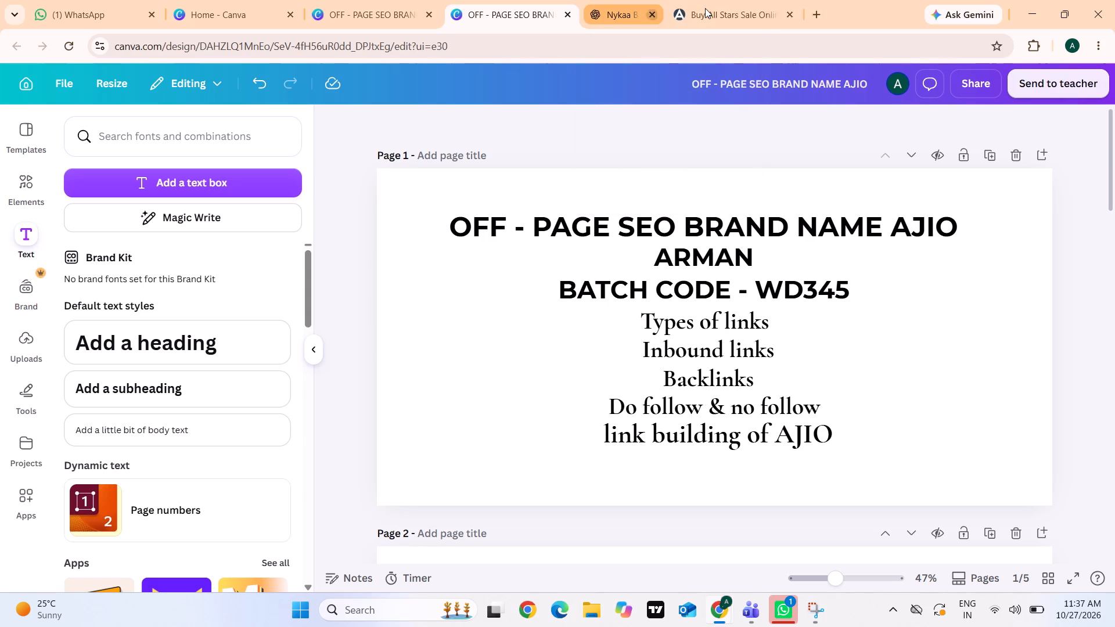
click(670, 12)
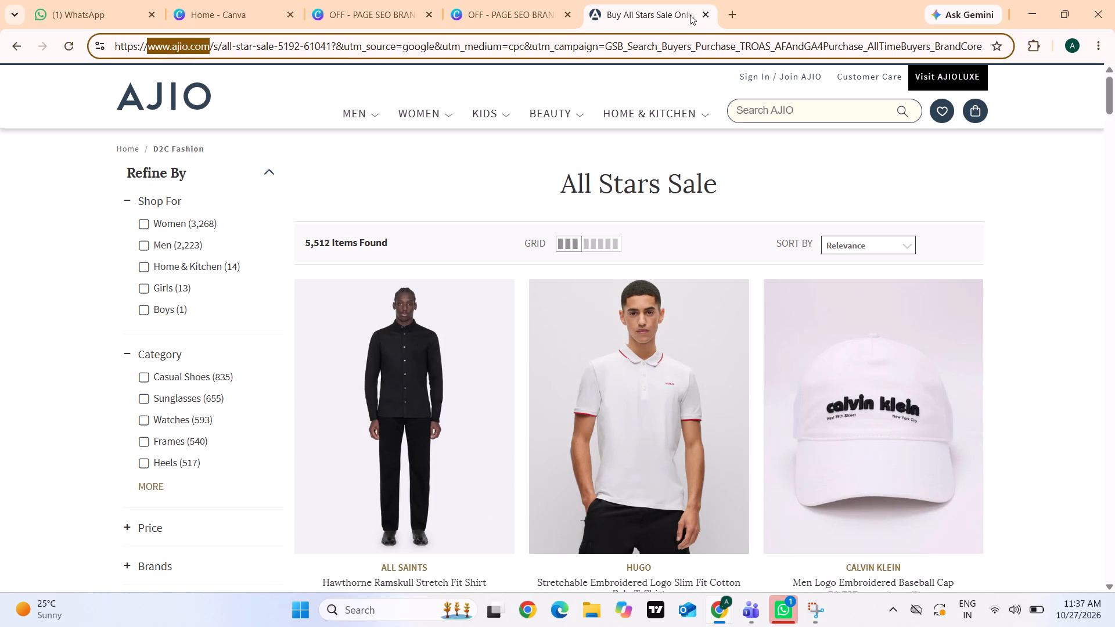
click(703, 15)
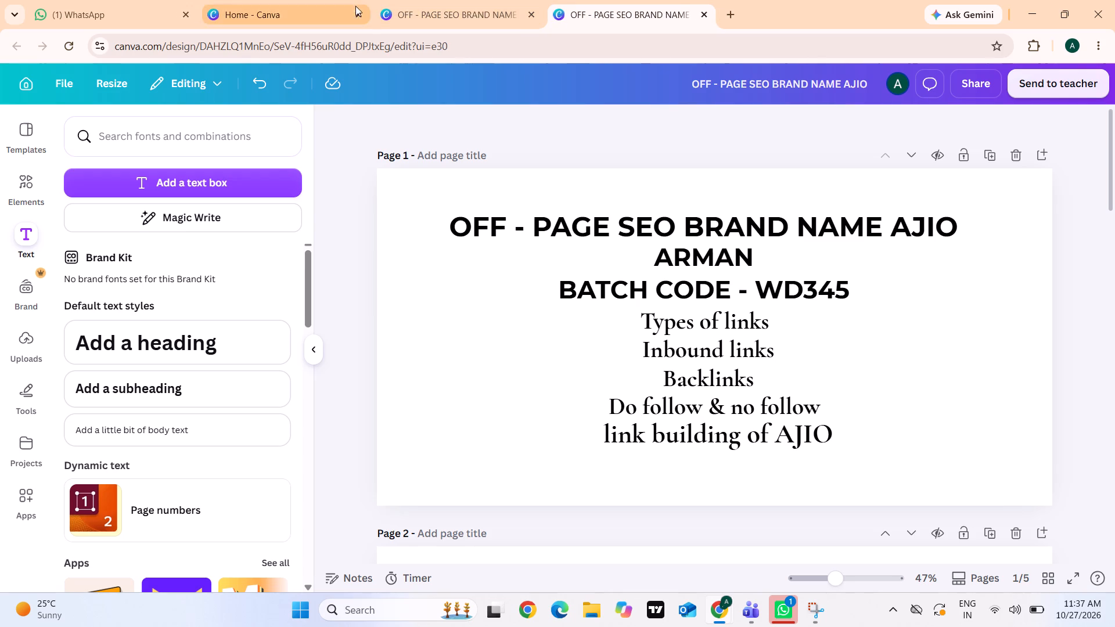
click(531, 13)
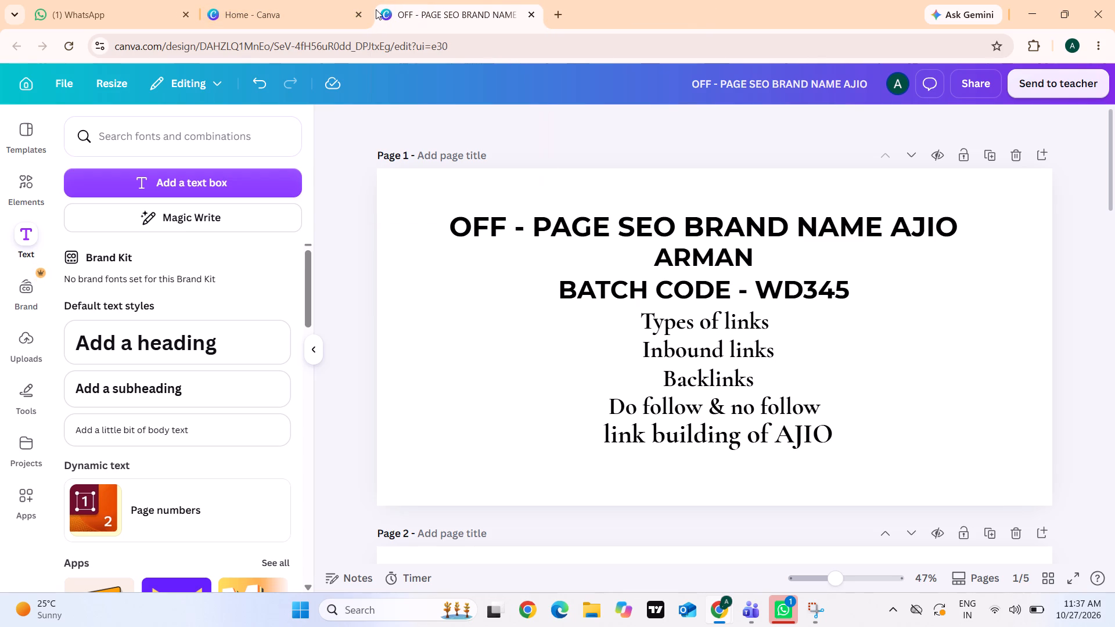
click(357, 13)
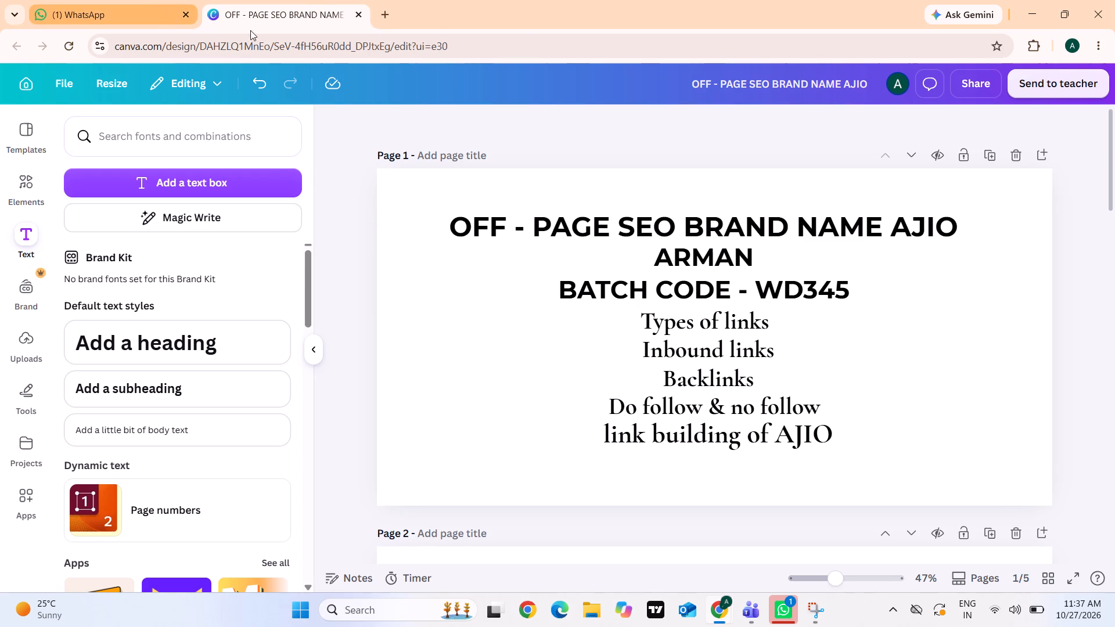
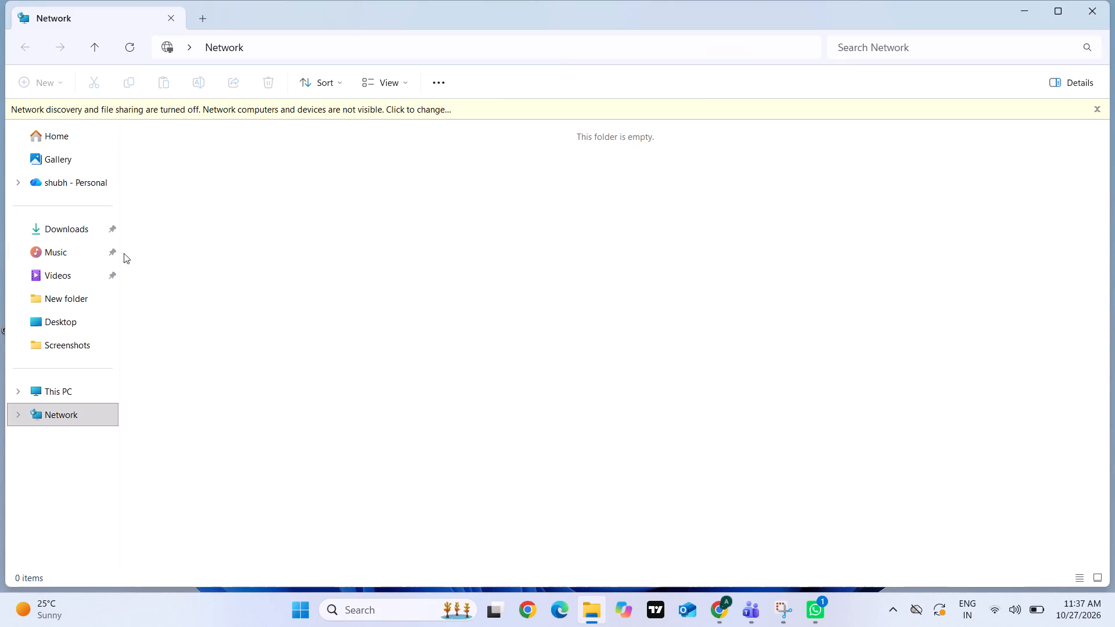
Go through the October 2026 screenshots in the Gallery and open the Organic Position Distribution chart image for viewing.
click(69, 235)
click(90, 144)
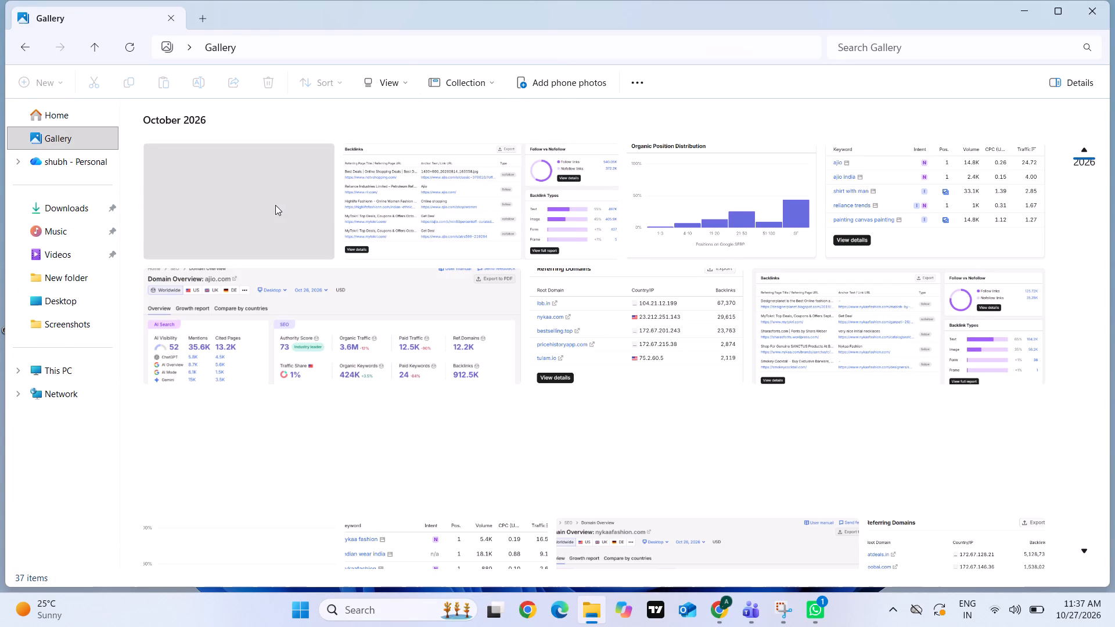
click(275, 205)
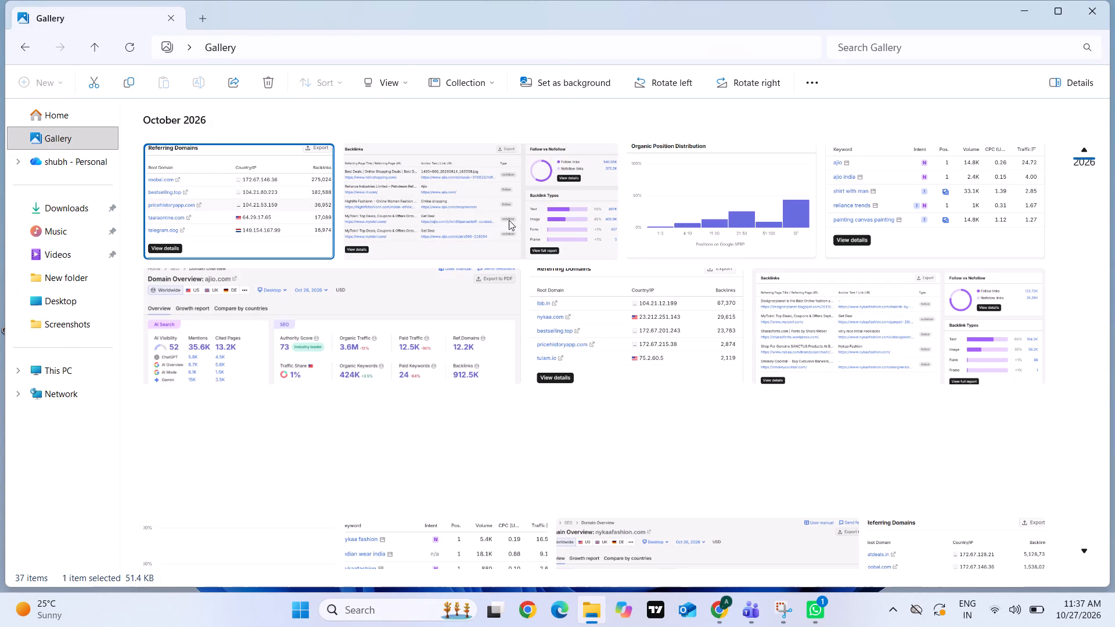
click(586, 215)
click(728, 212)
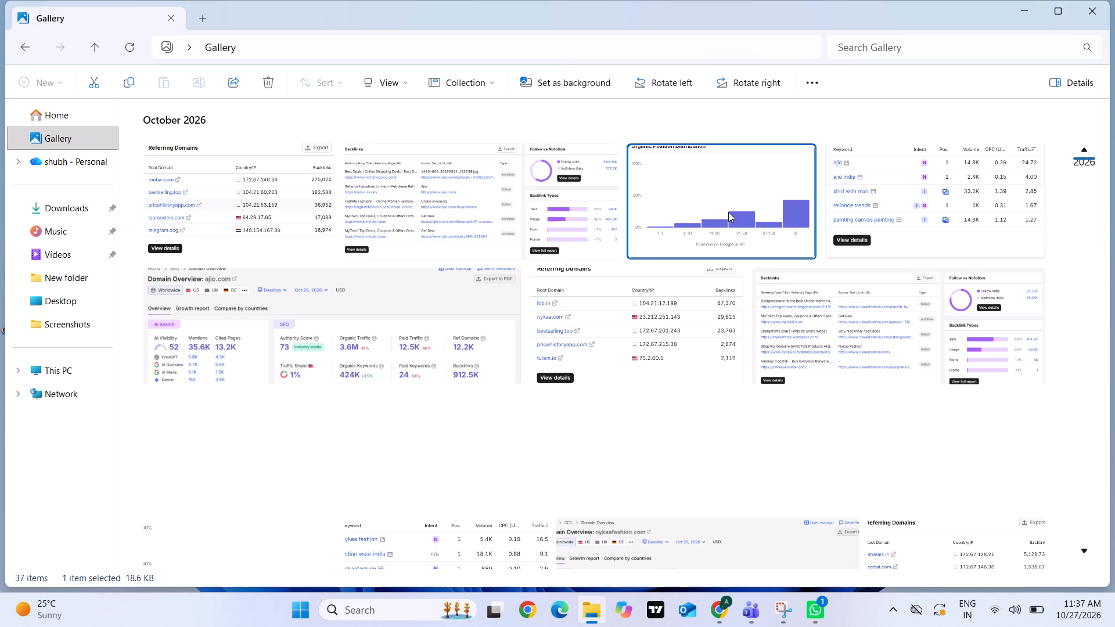
click(728, 212)
double_click(728, 212)
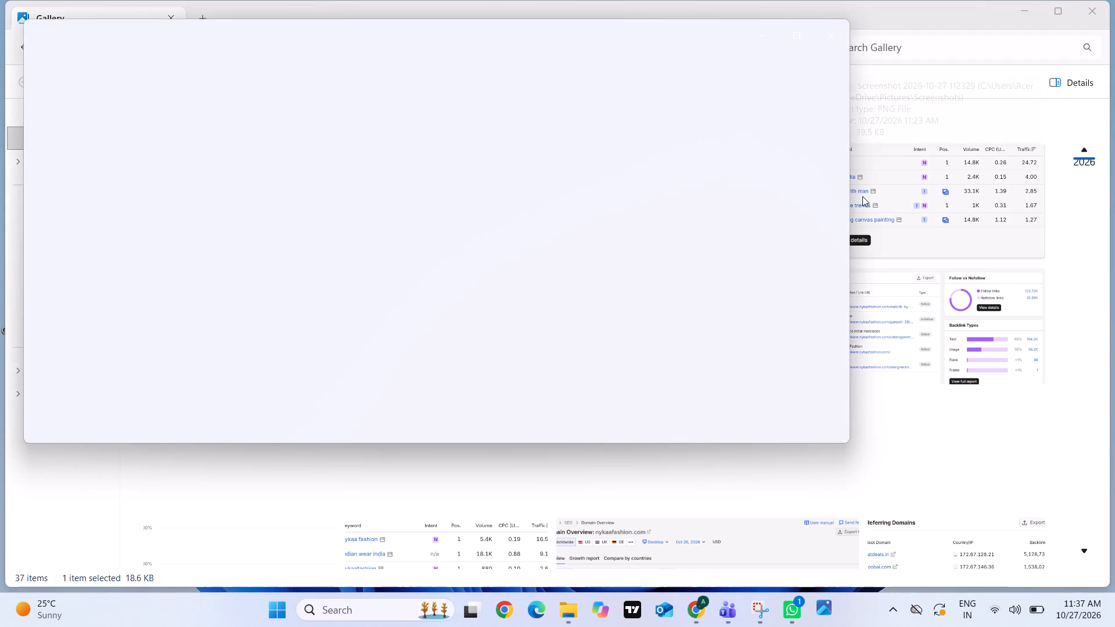
Copy the Organic Position Distribution screenshot to the clipboard and close the image viewer.
right_click(400, 218)
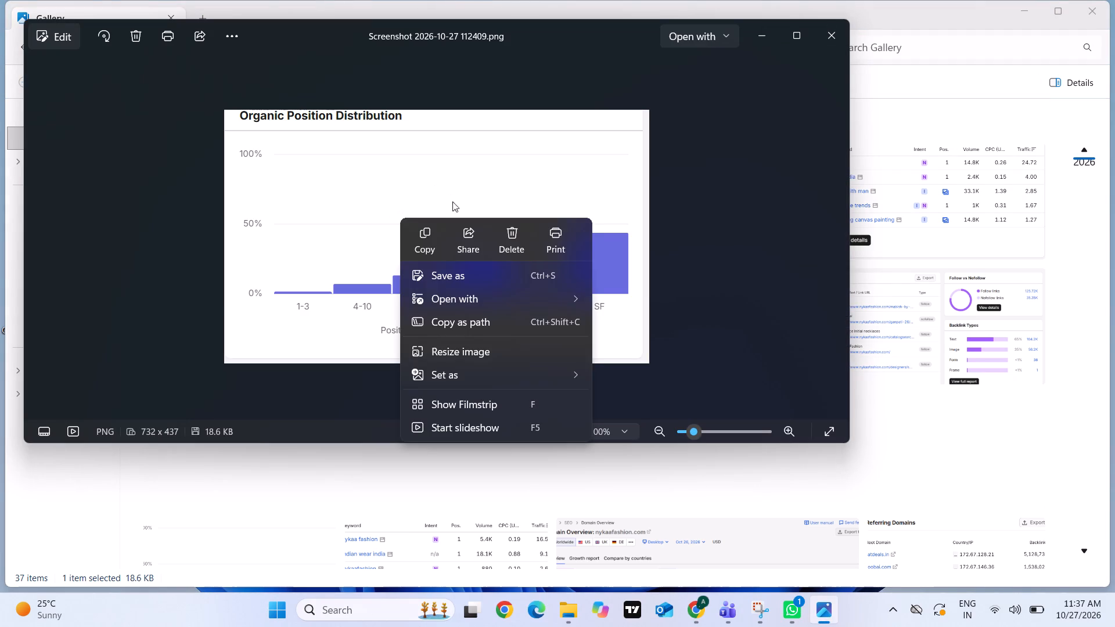
click(412, 242)
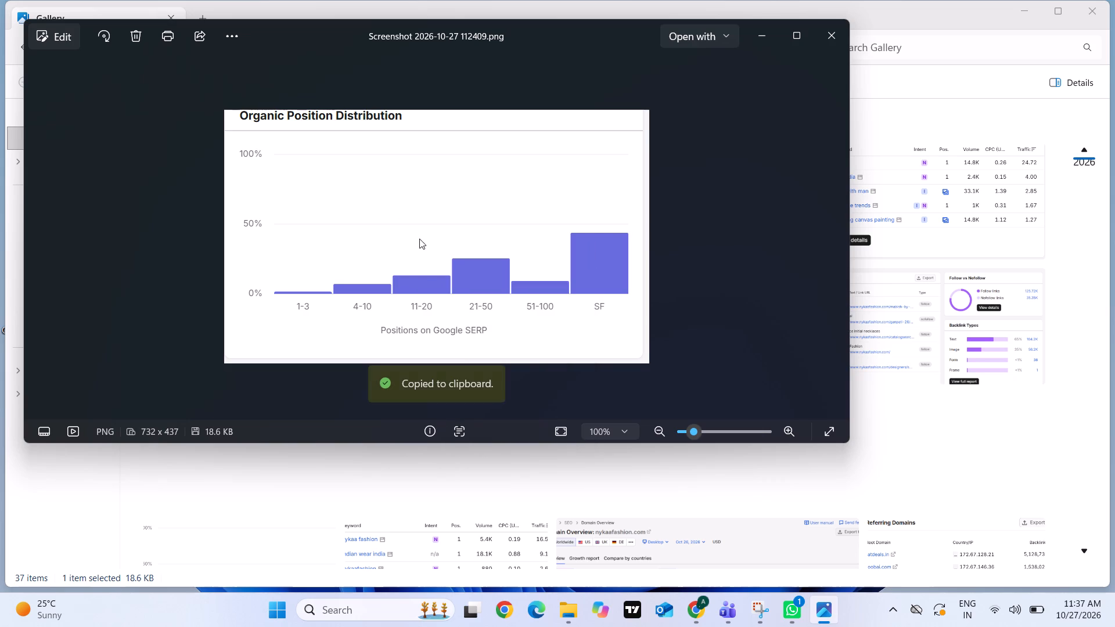
click(834, 37)
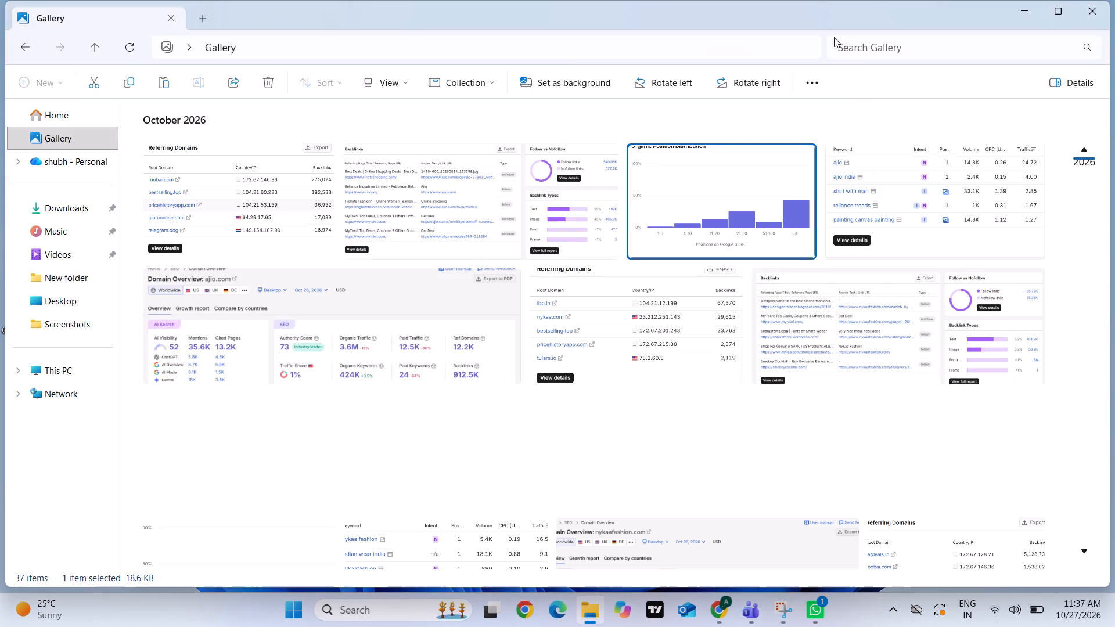
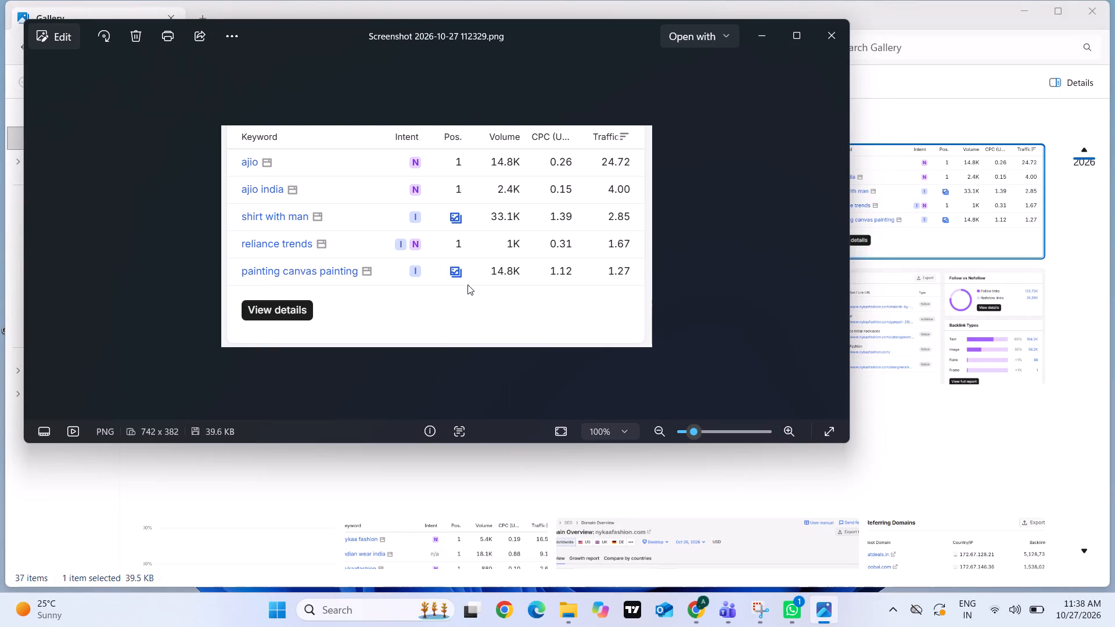
Copy the AJIO top organic keywords screenshot, the table starting with the keyword "ajio", to the clipboard.
right_click(467, 284)
click(493, 296)
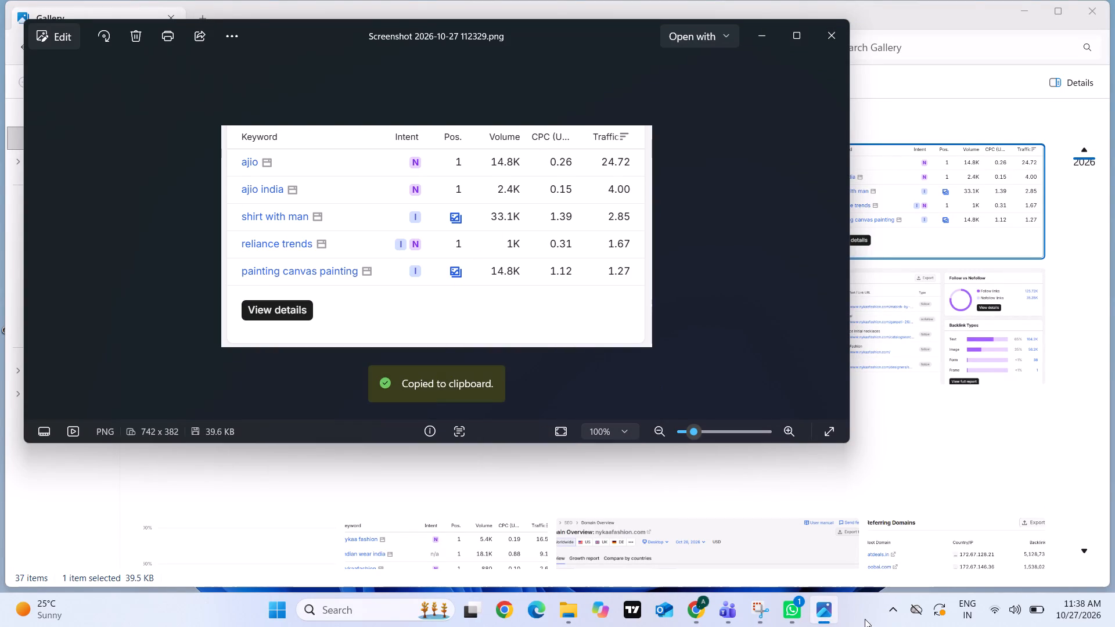
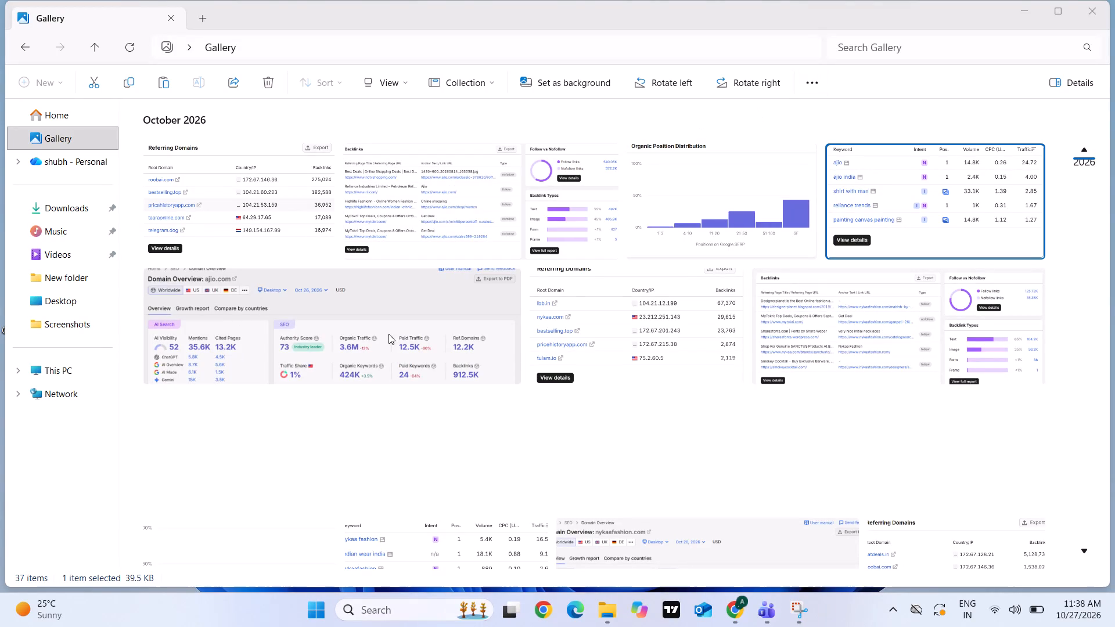
Copy the Myntra top organic keywords screenshot, the table starting with the keyword "myntra", from the Gallery to the clipboard.
scroll(569, 284, down, 1)
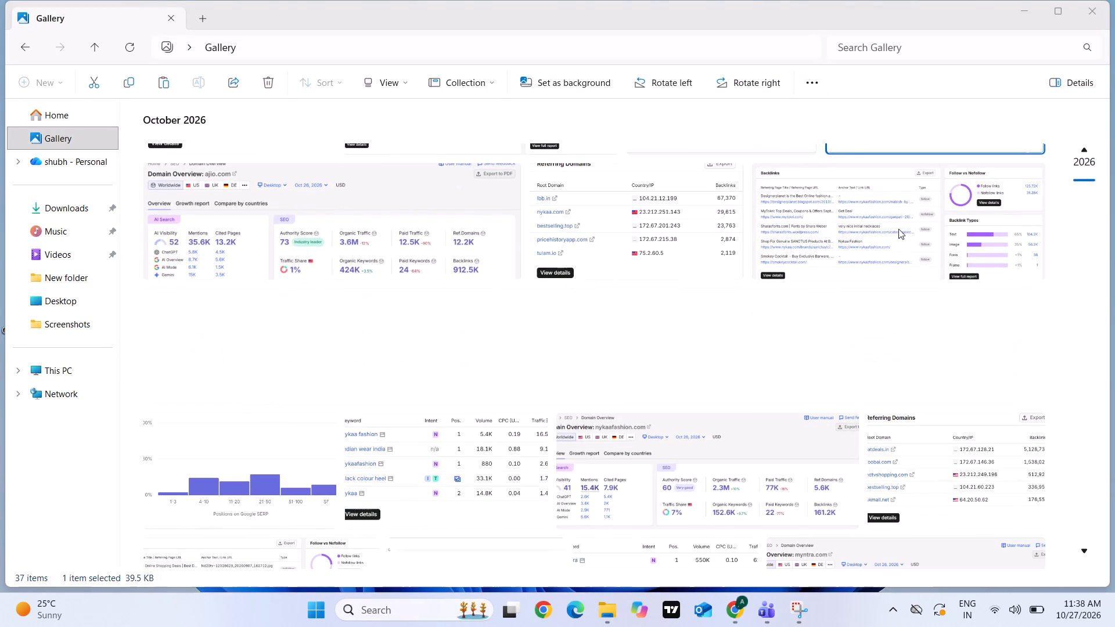
scroll(625, 376, down, 3)
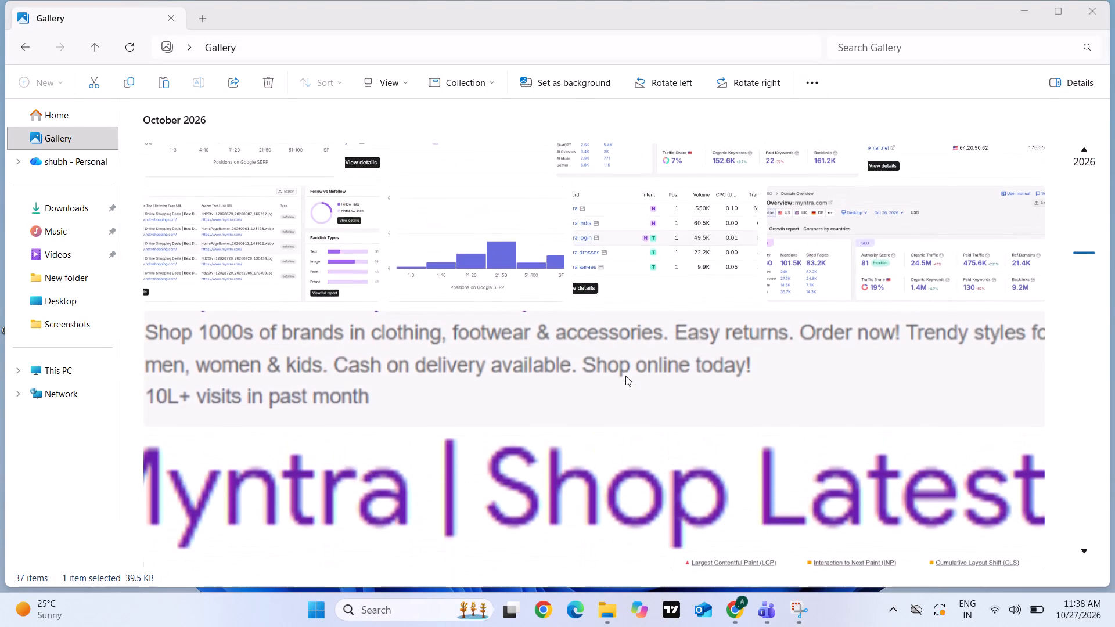
scroll(625, 376, down, 1)
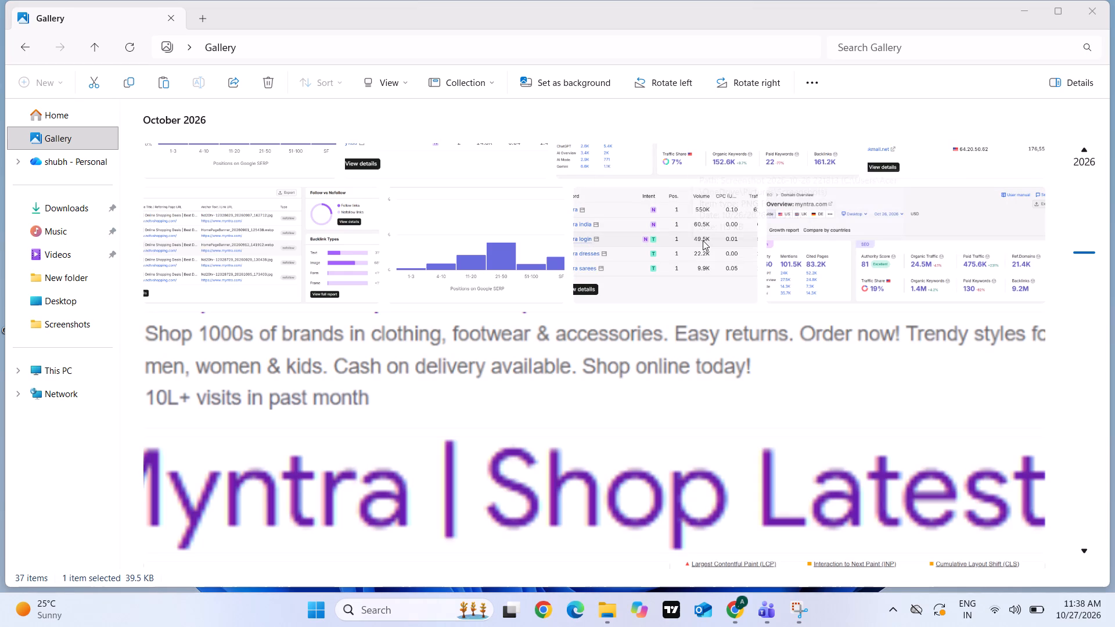
double_click(703, 240)
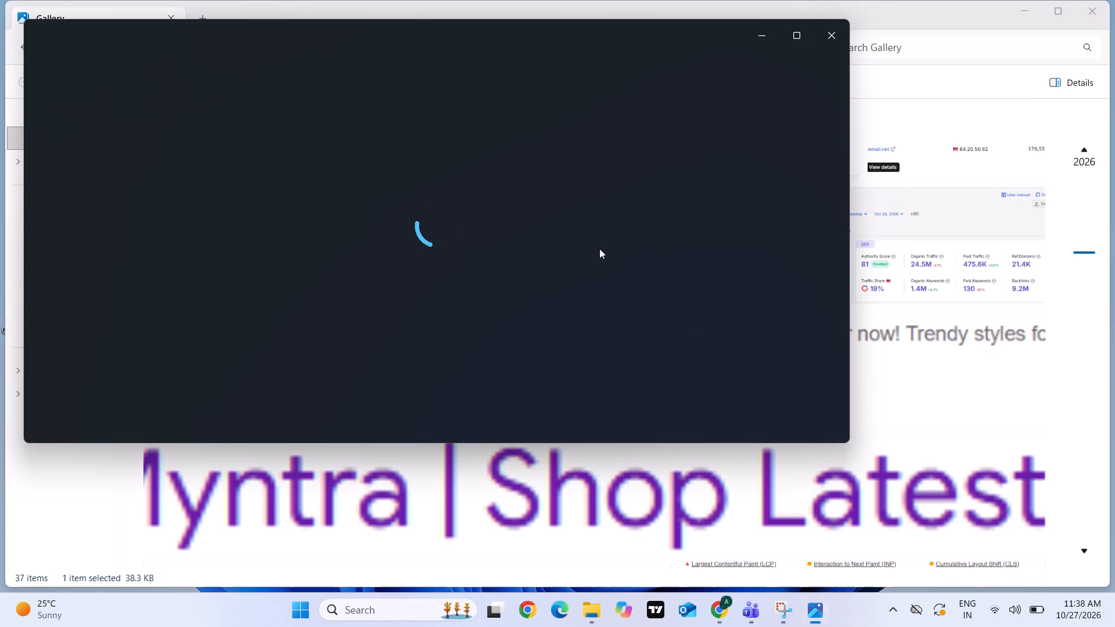
right_click(599, 248)
click(628, 276)
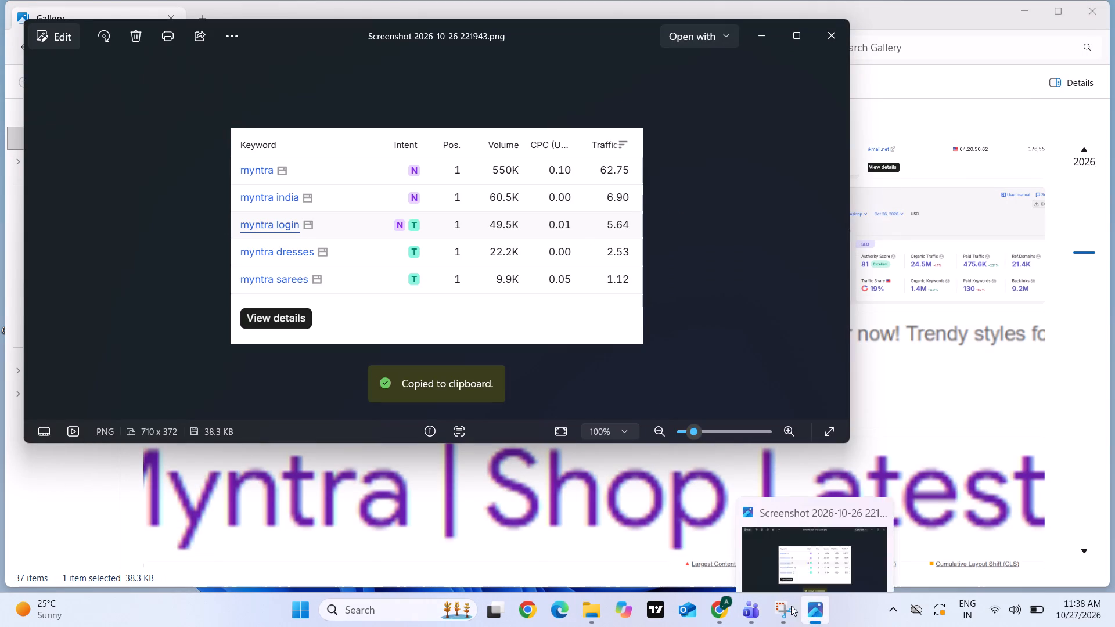
scroll(713, 611, left, 1)
click(827, 35)
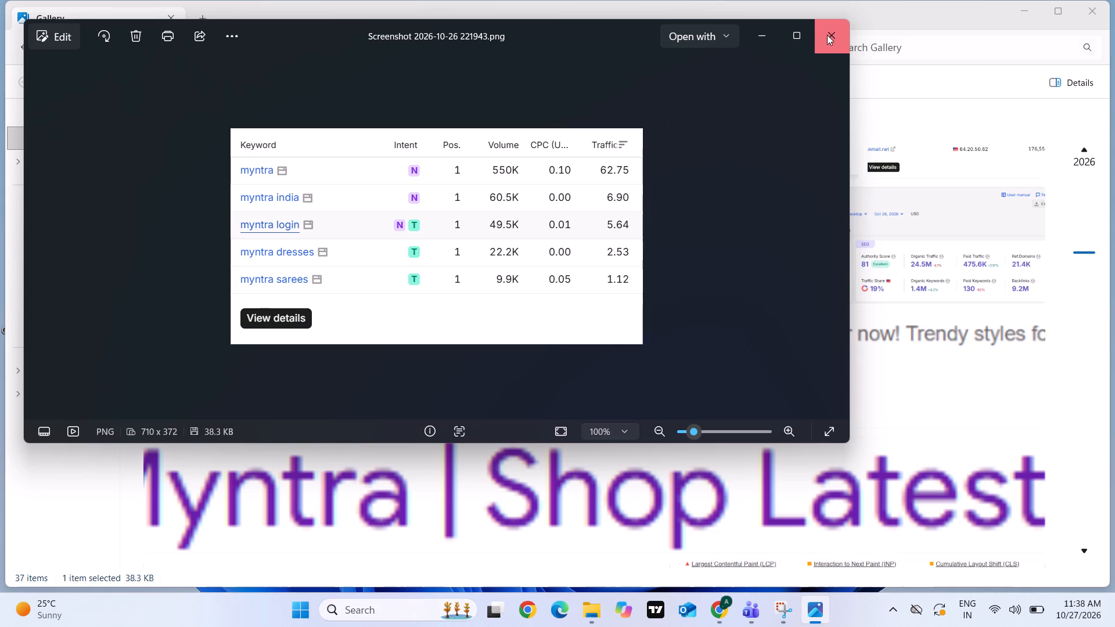
click(1022, 5)
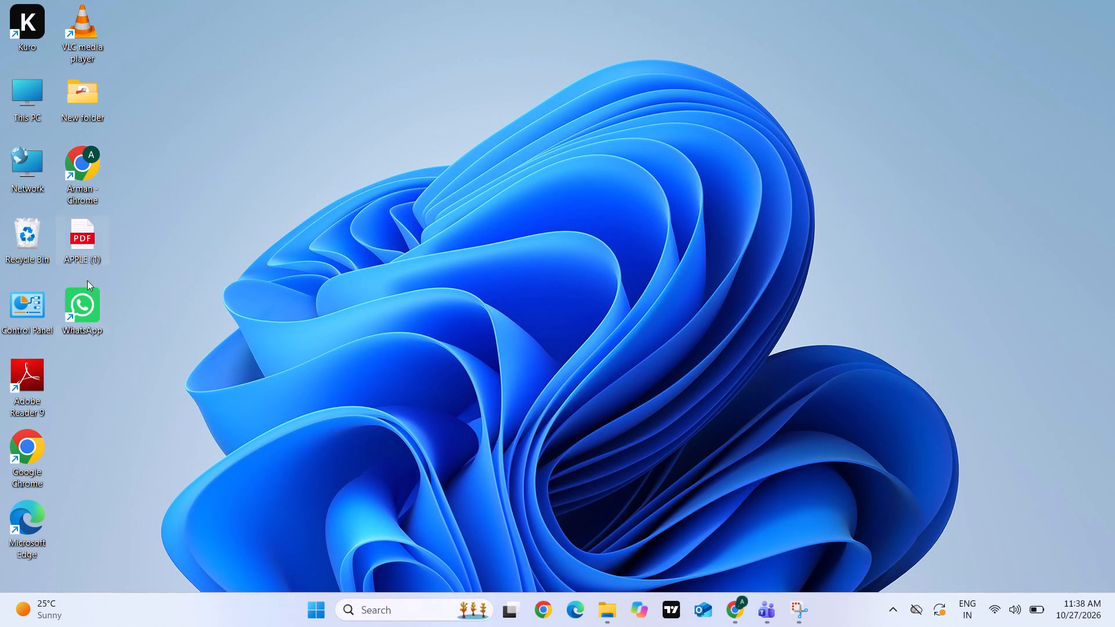
Switch to a new Chrome window, go to the Canva home page and open the recent AJIO off-page SEO design.
double_click(80, 179)
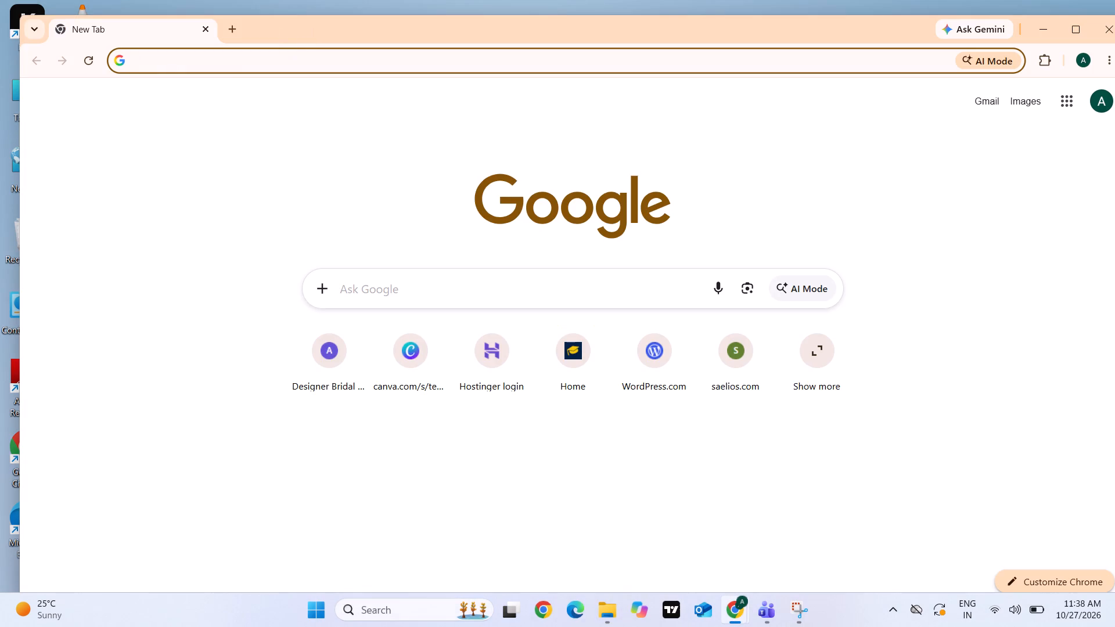
click(415, 373)
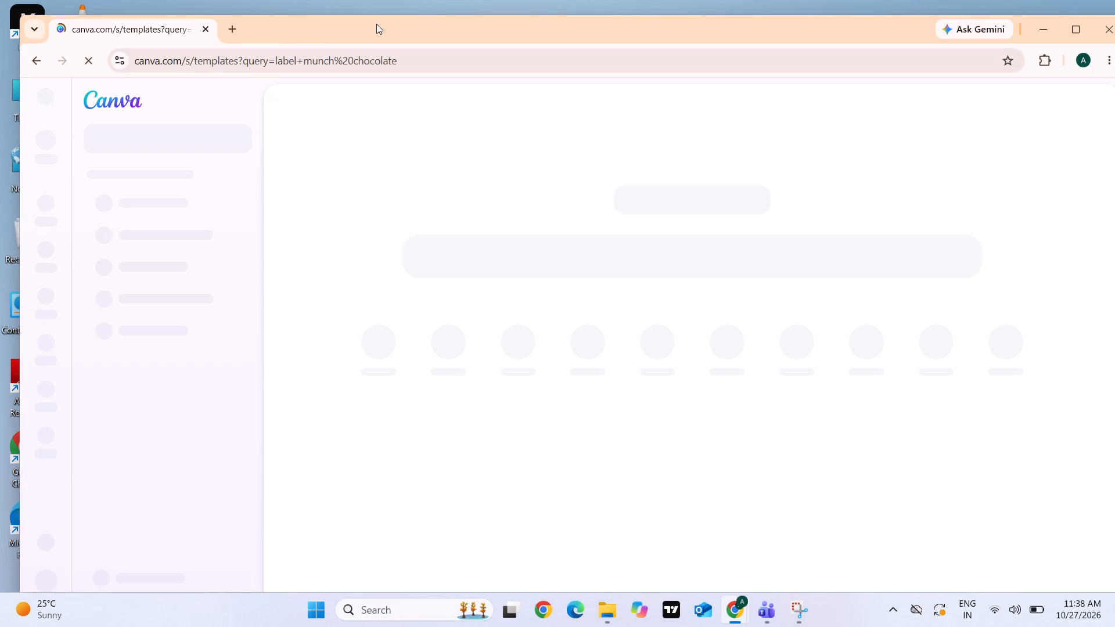
double_click(376, 21)
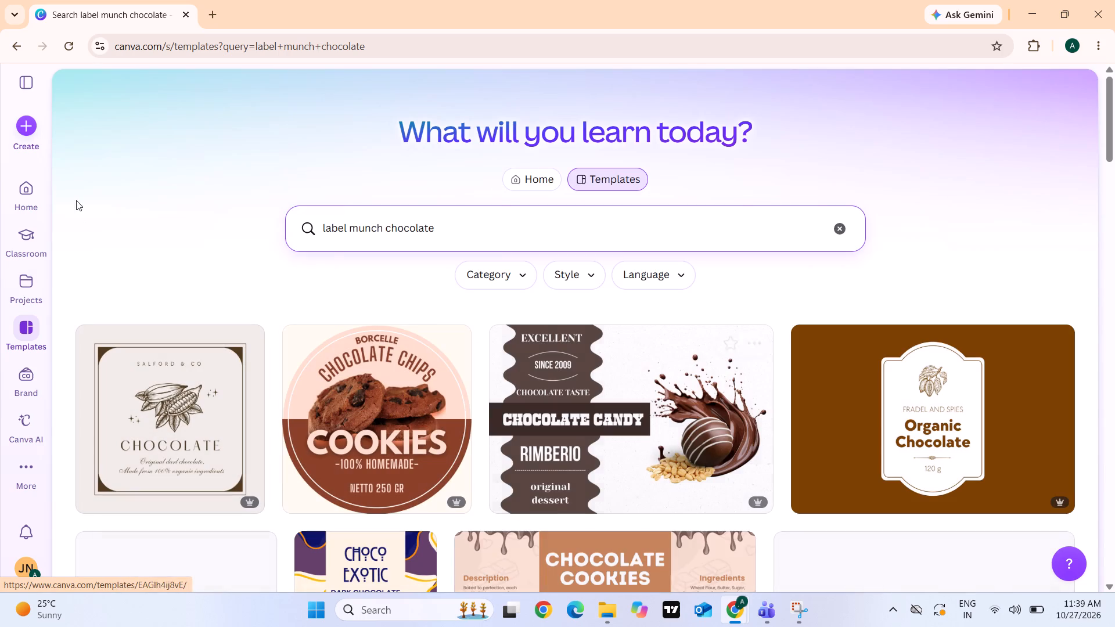
click(21, 200)
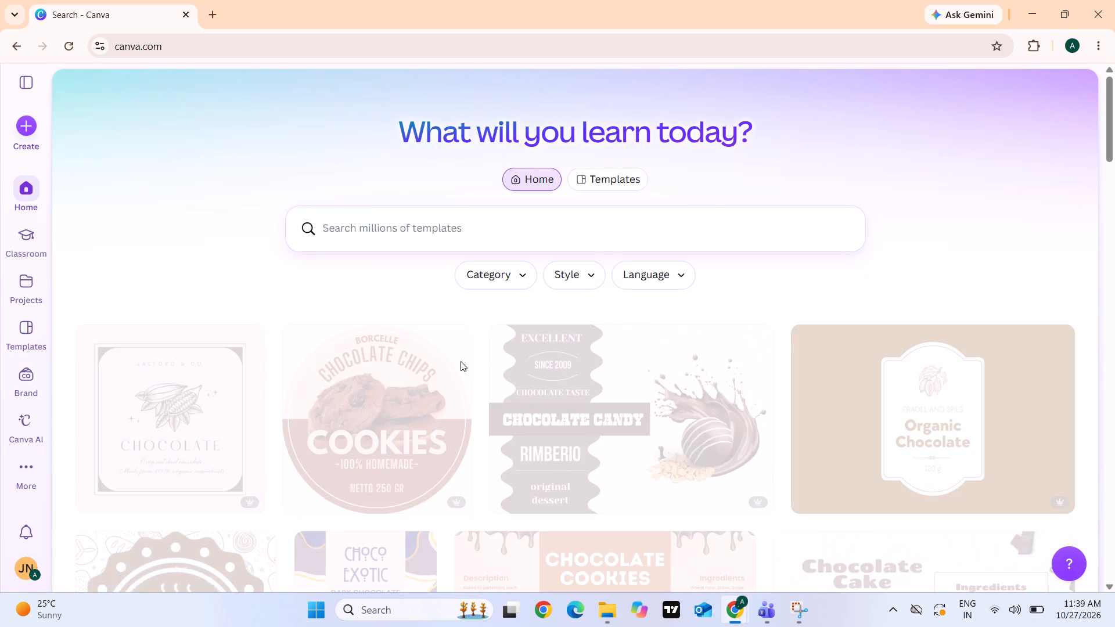
scroll(438, 356, down, 1)
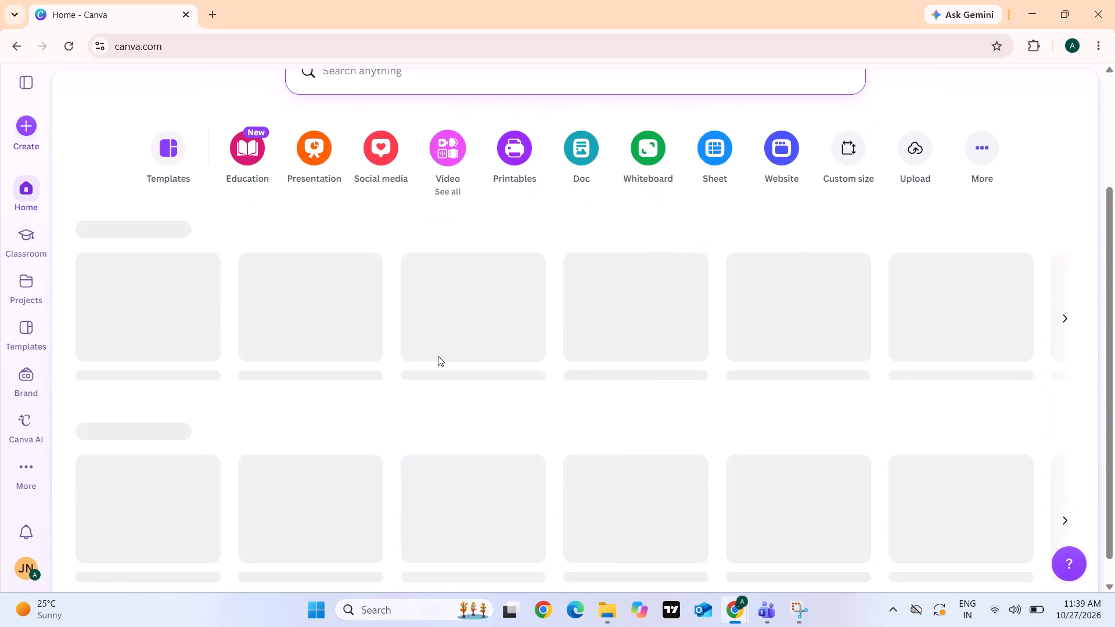
click(482, 336)
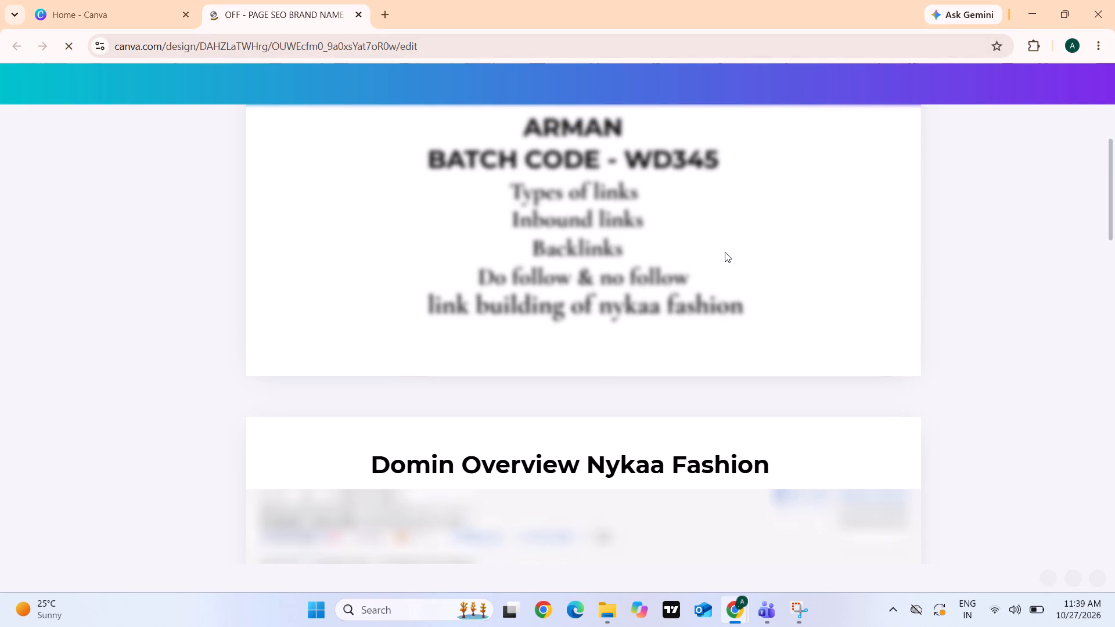
click(354, 10)
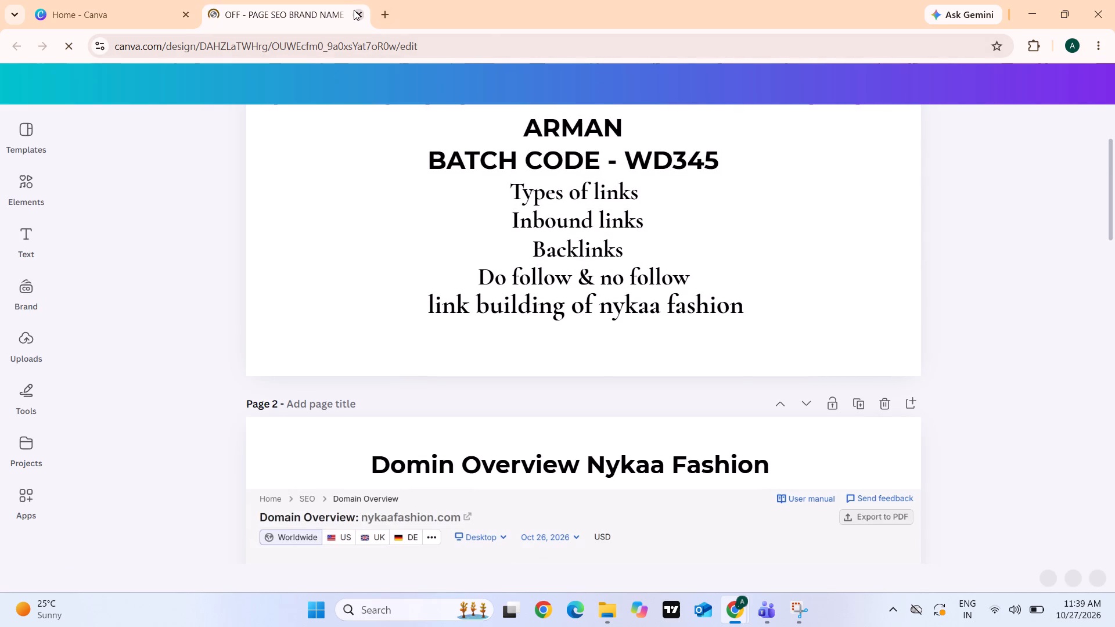
click(367, 278)
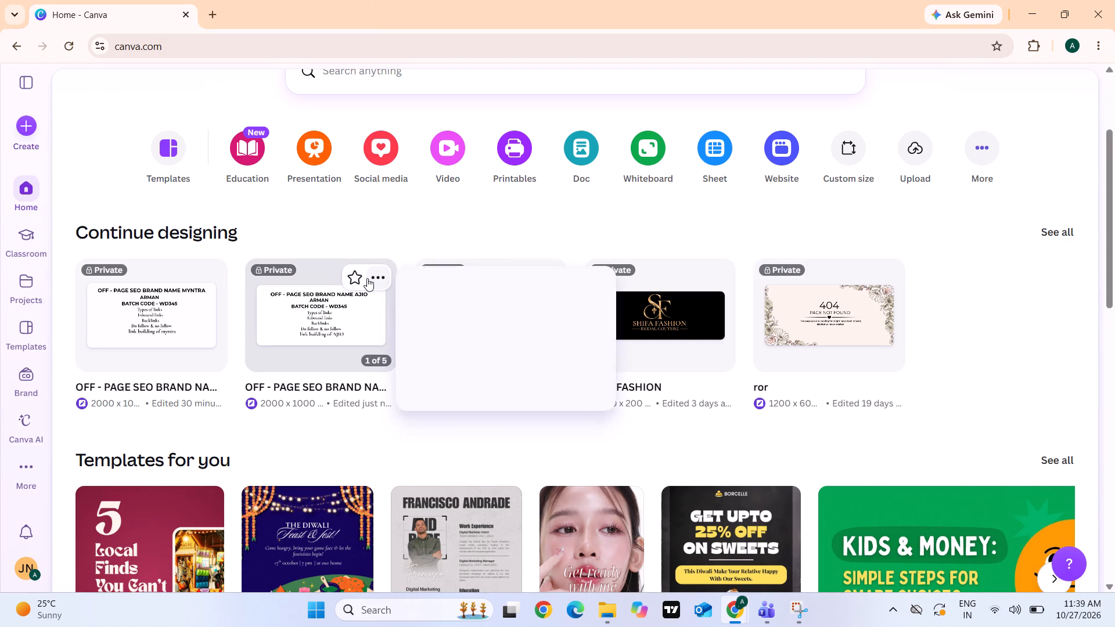
click(337, 305)
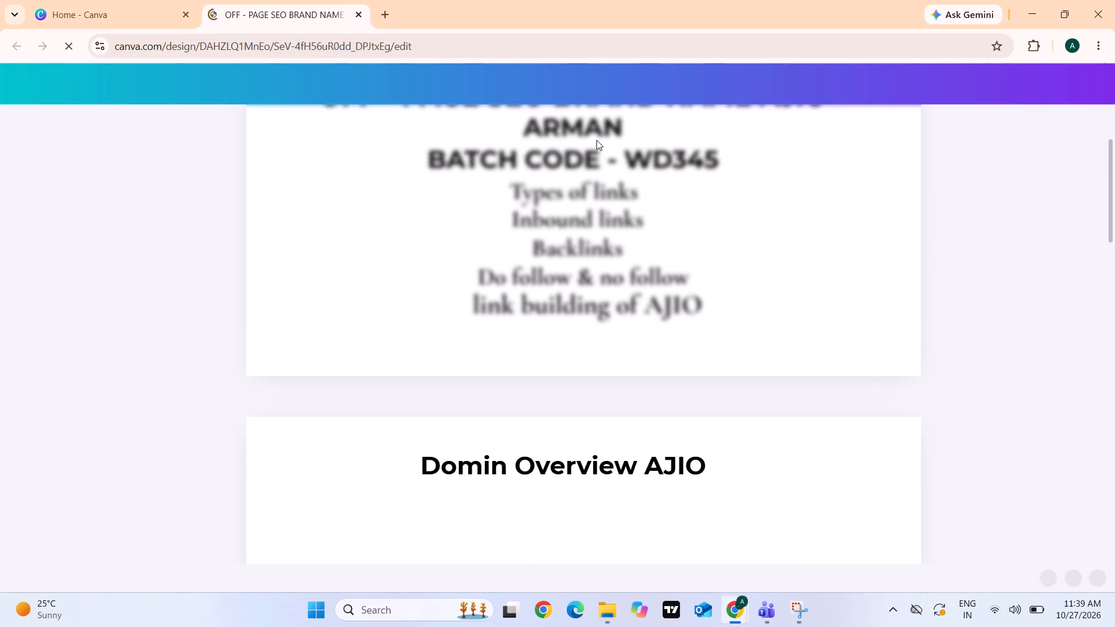
scroll(755, 156, down, 1)
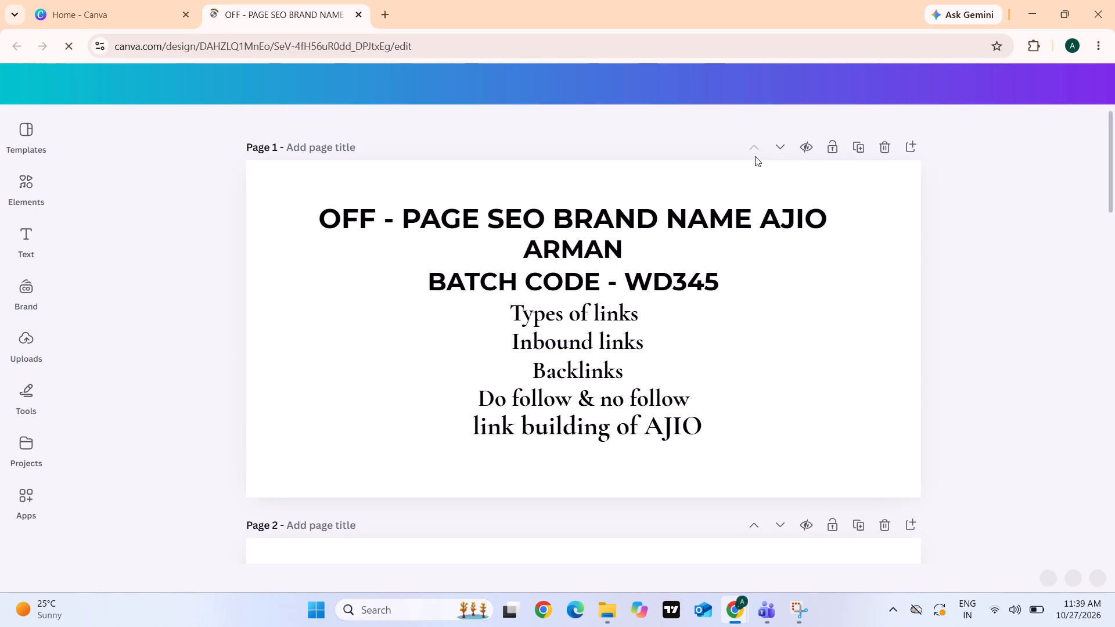
scroll(755, 156, down, 3)
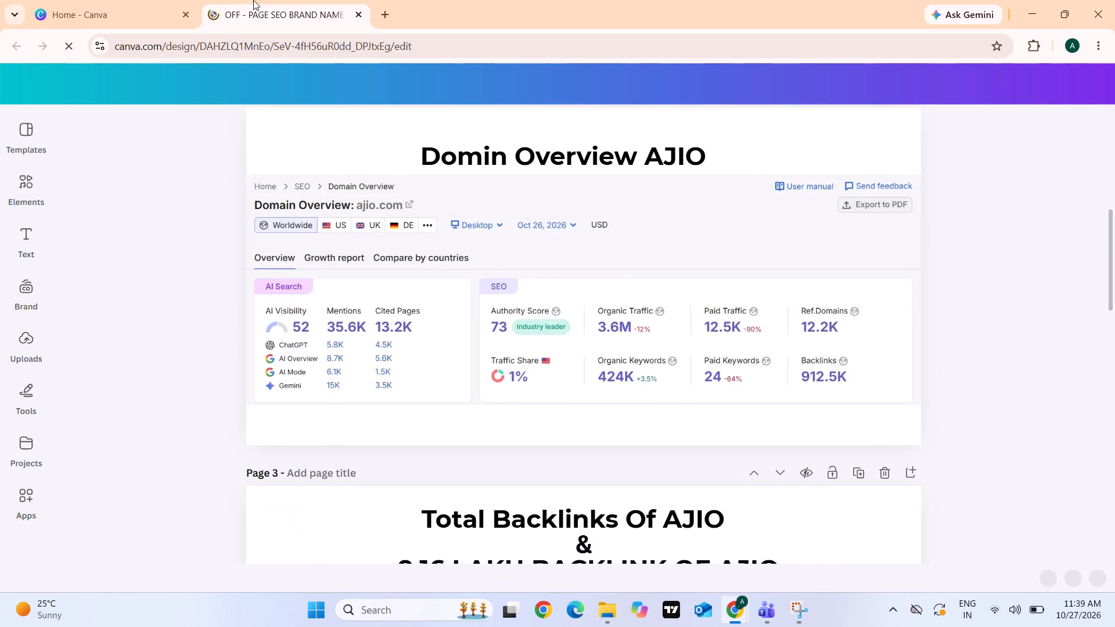
Open the OFF - PAGE SEO BRAND NAME MYNTRA design from the recent designs on the Canva home page.
click(116, 10)
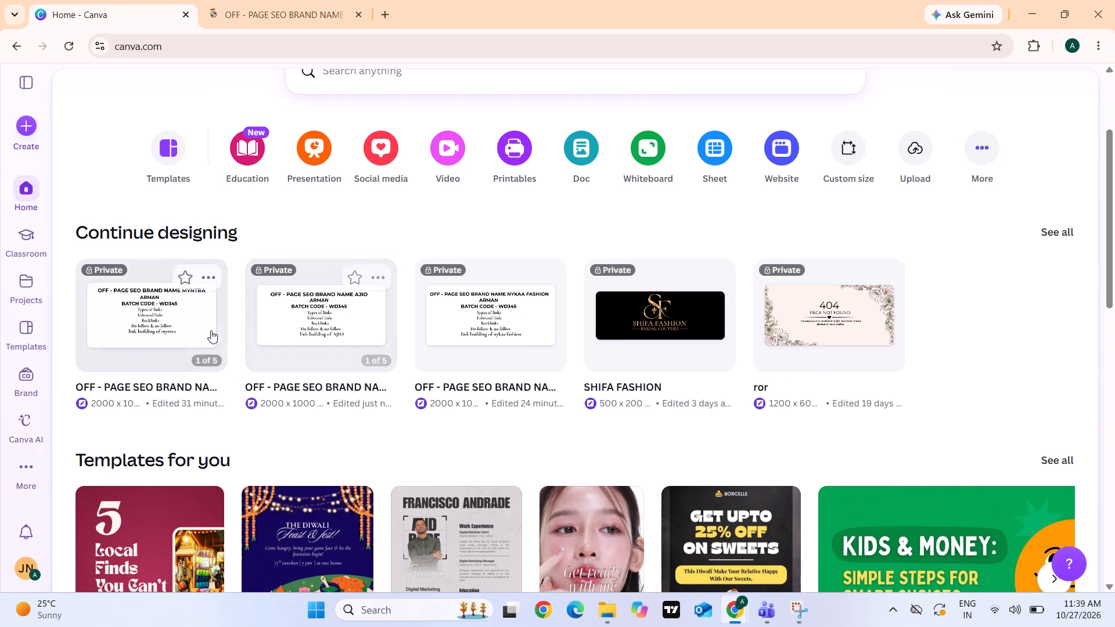
click(211, 330)
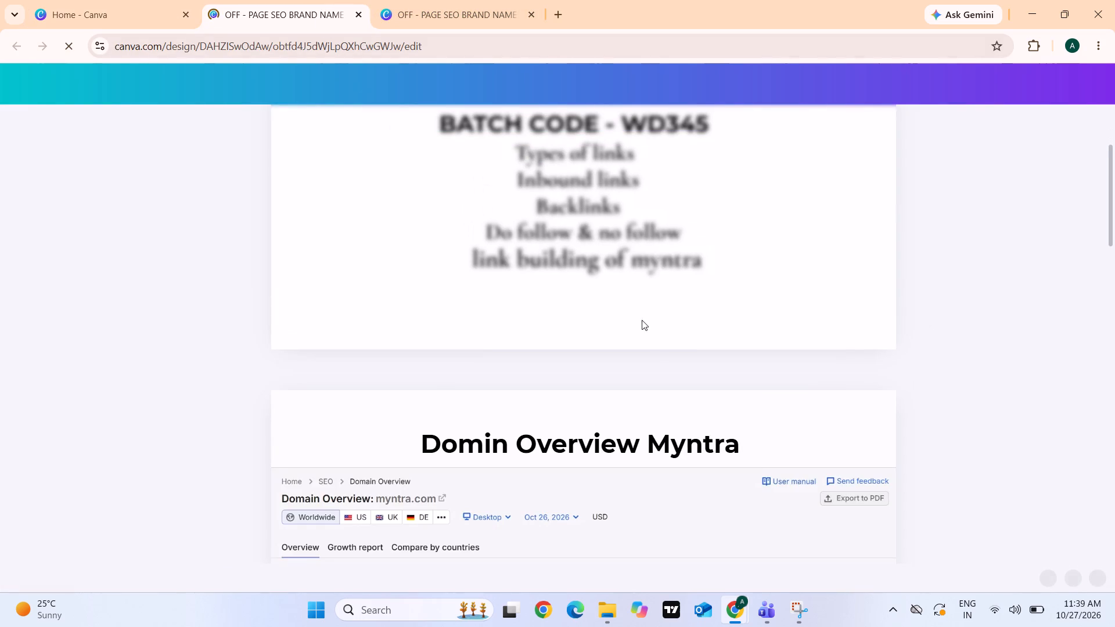
Paste the Myntra keywords table on page 3 and size it to about 1,018 by 536 in the space left of the chart.
scroll(655, 356, down, 5)
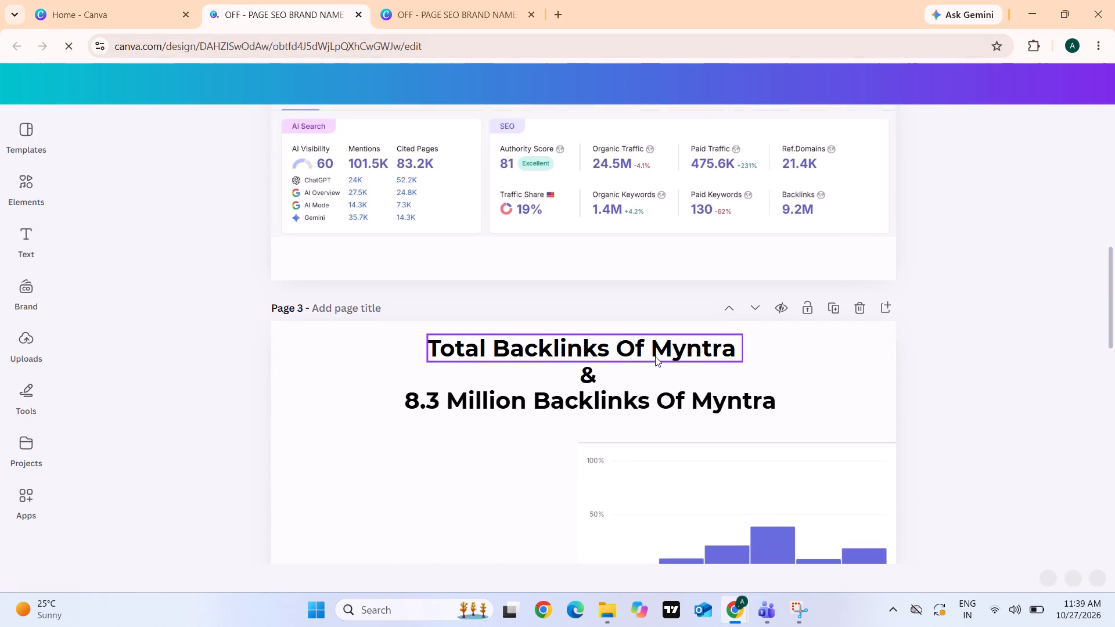
scroll(655, 356, down, 2)
click(490, 351)
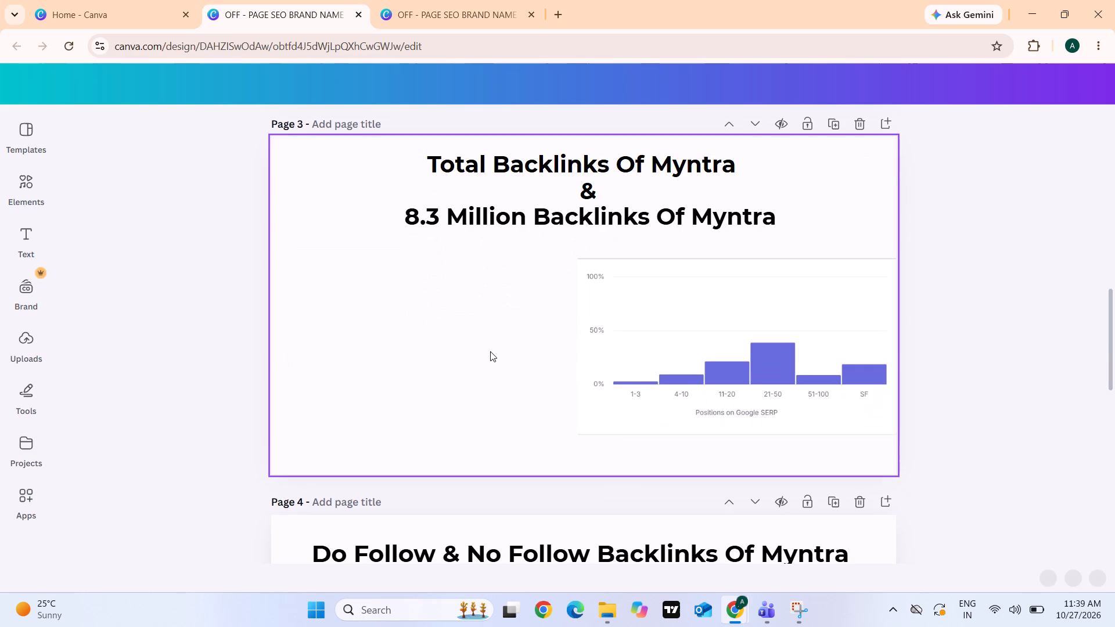
key(ctrl+v)
drag(591, 321, 480, 348)
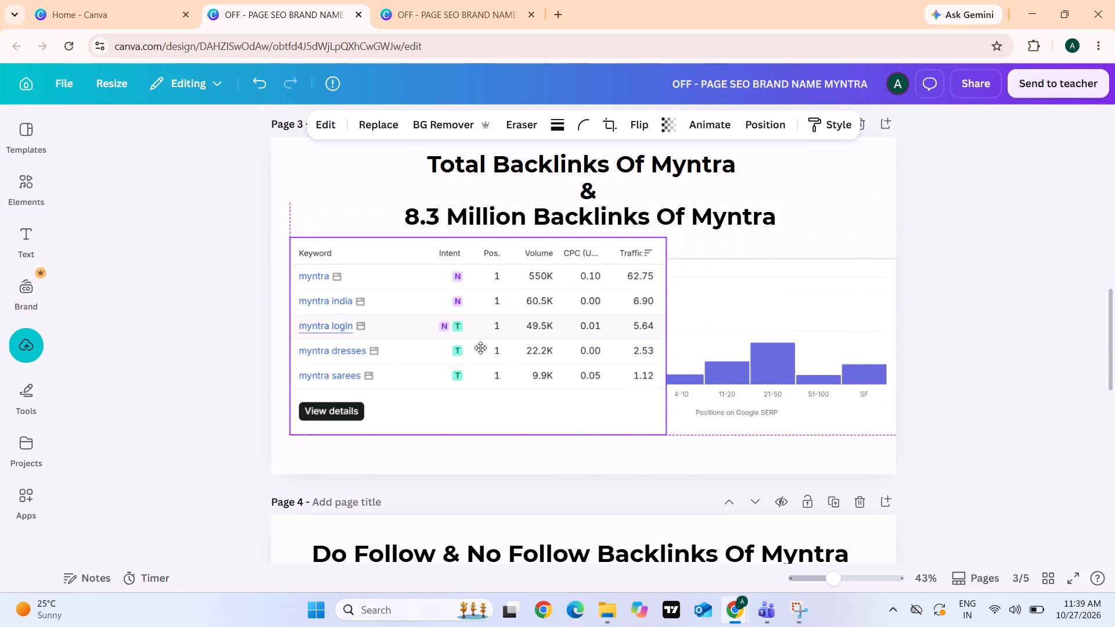
drag(480, 348, 461, 347)
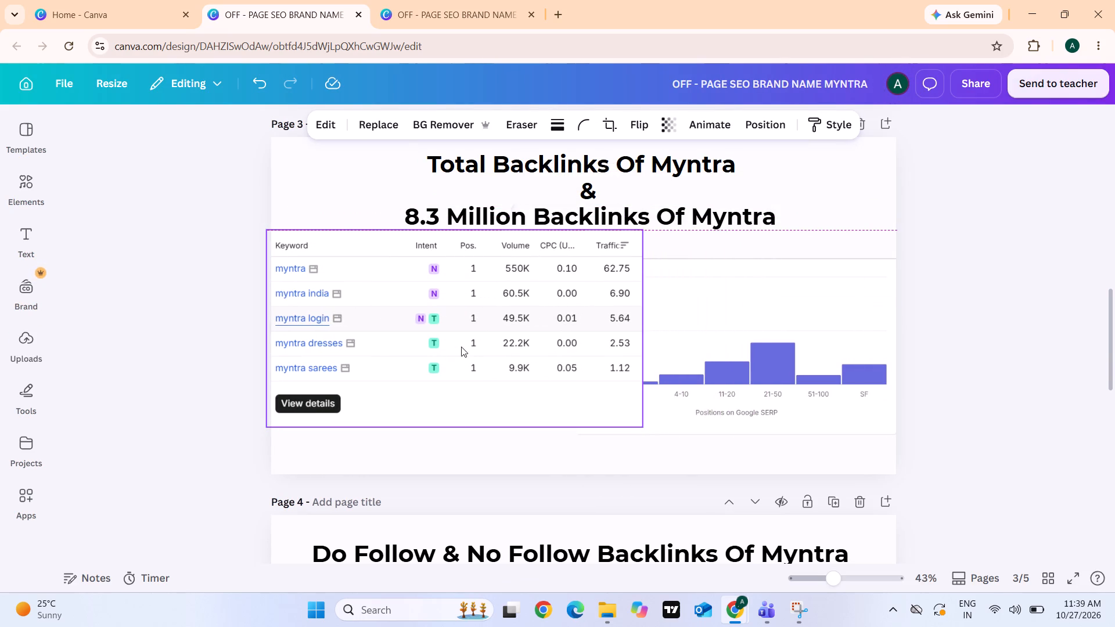
drag(641, 232, 600, 257)
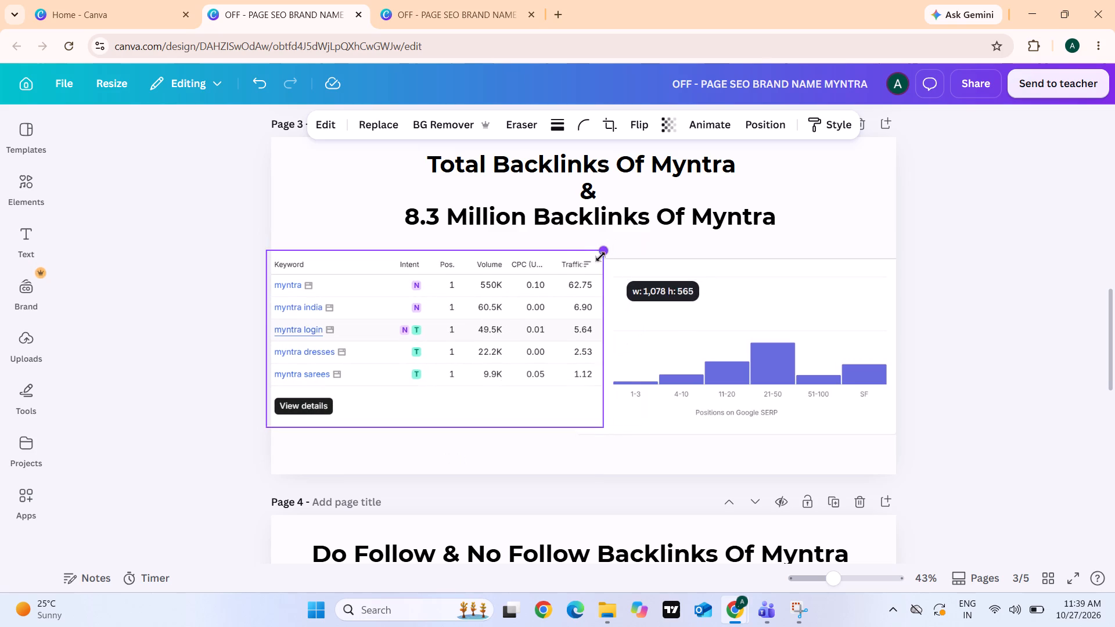
drag(600, 257, 592, 263)
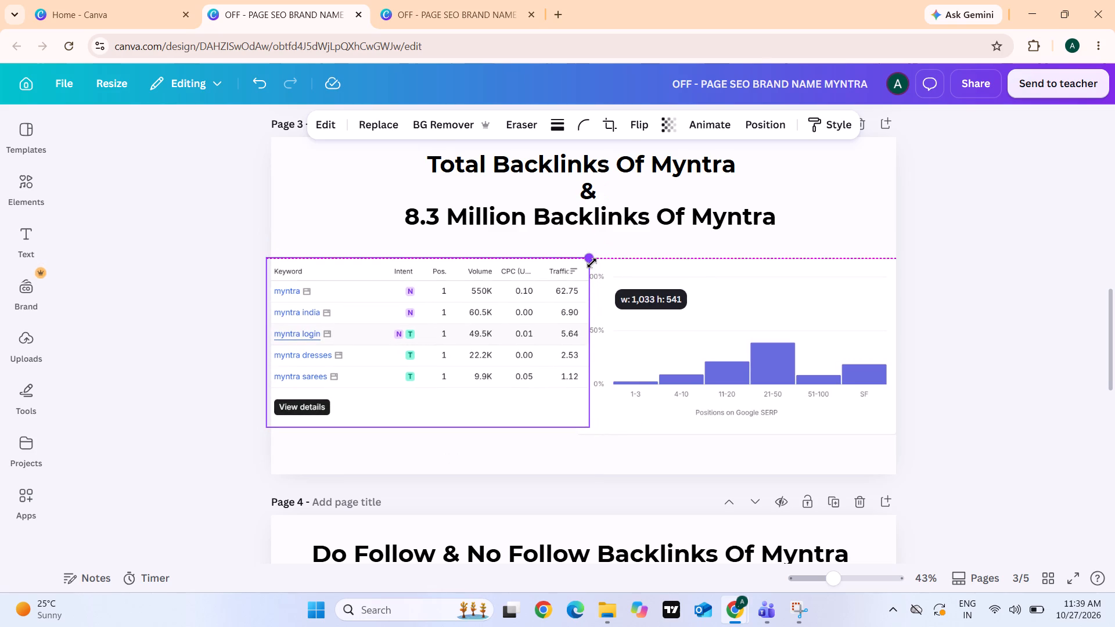
drag(592, 263, 587, 266)
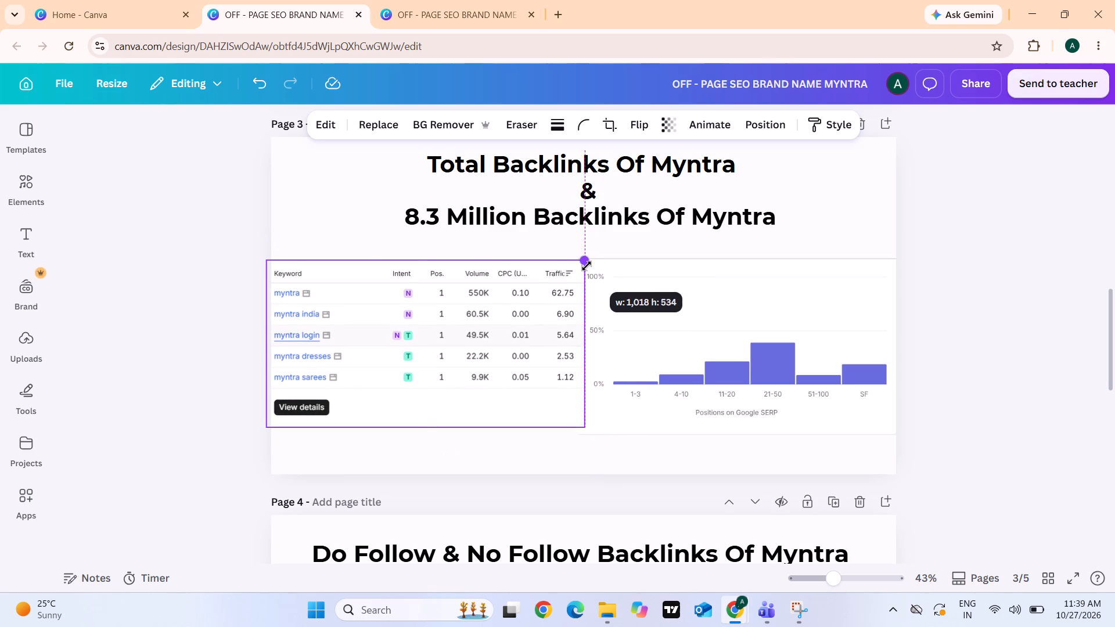
click(549, 284)
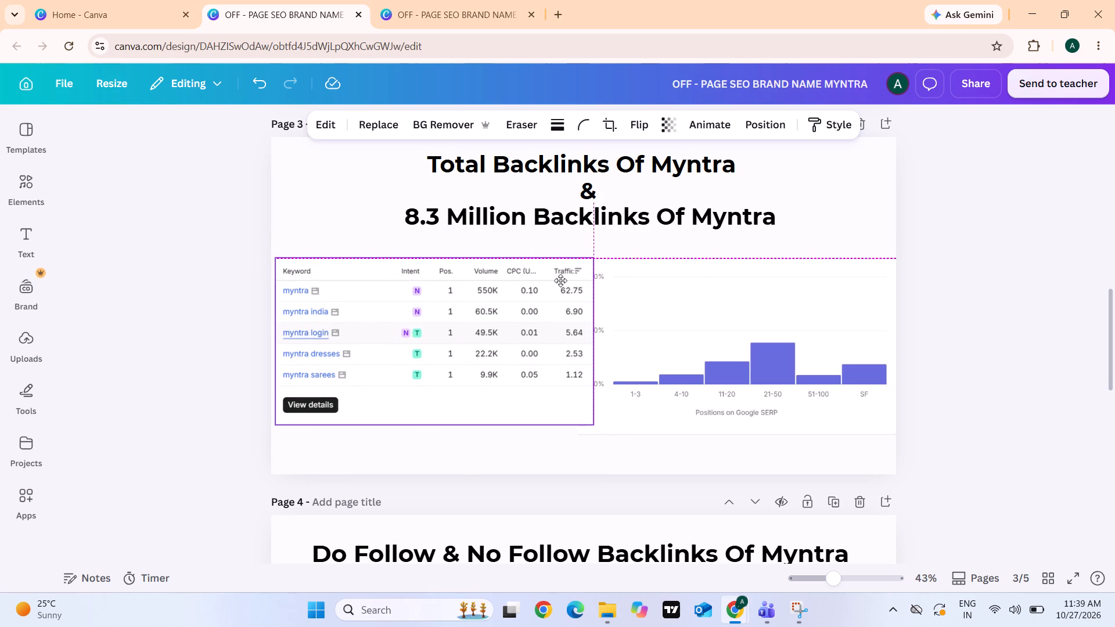
click(427, 420)
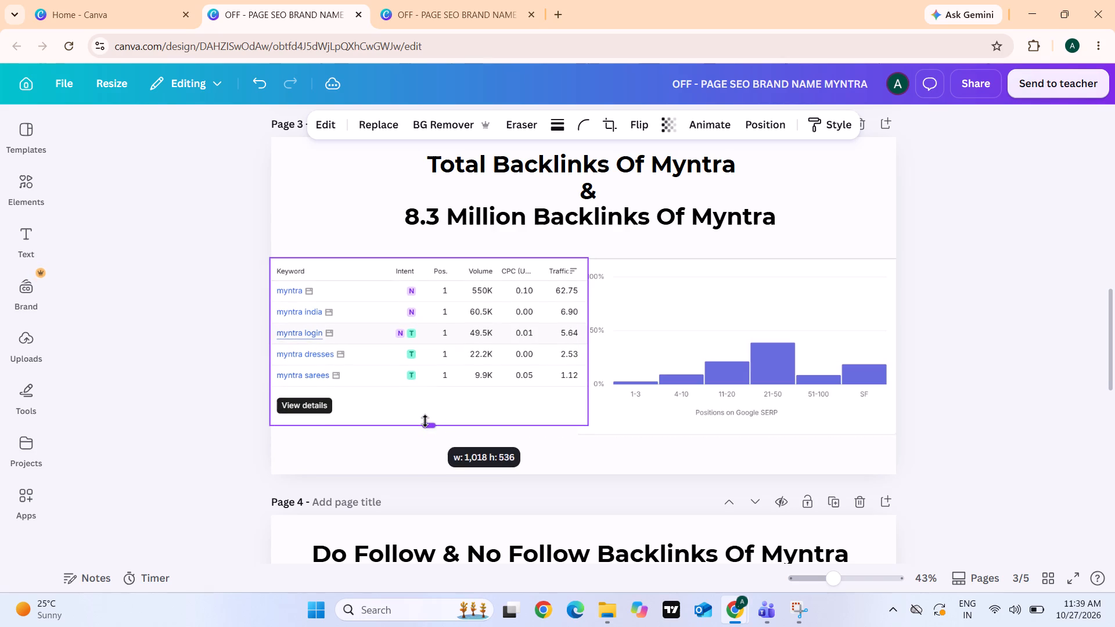
Shrink the position distribution chart on page 3 to about 969 by 538 and align its top edge with the keywords table.
click(704, 299)
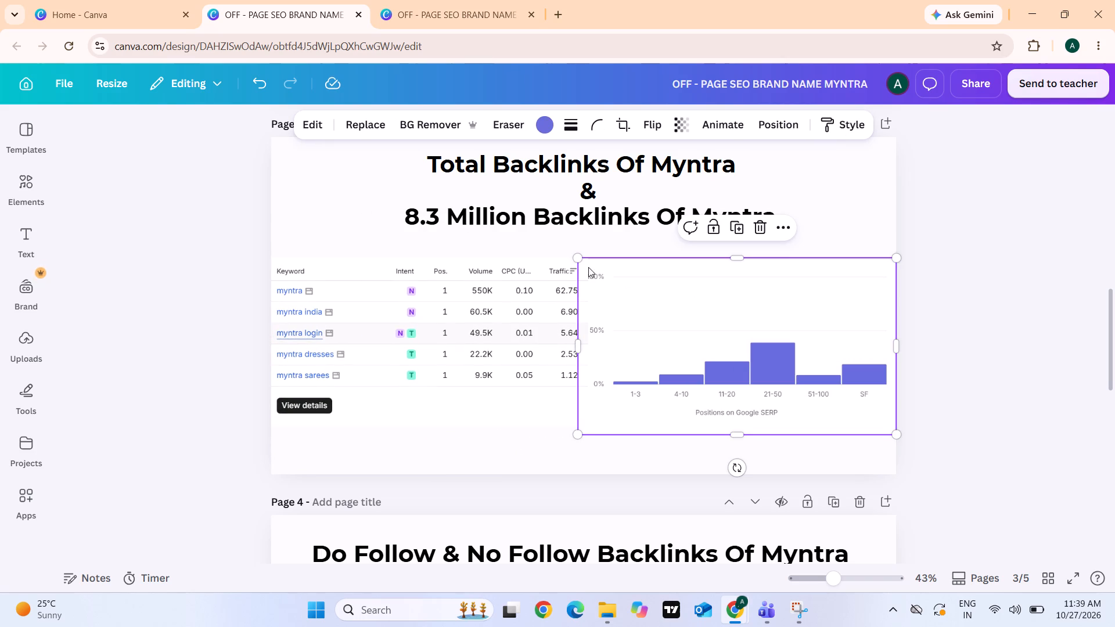
drag(574, 254, 591, 259)
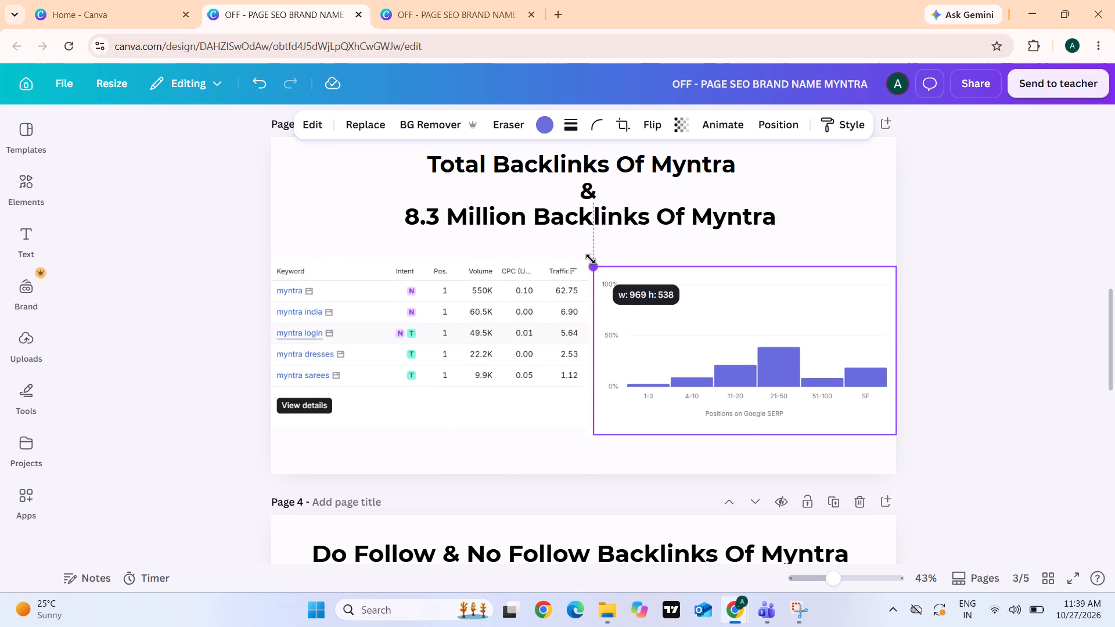
drag(591, 259, 592, 260)
drag(655, 311, 650, 308)
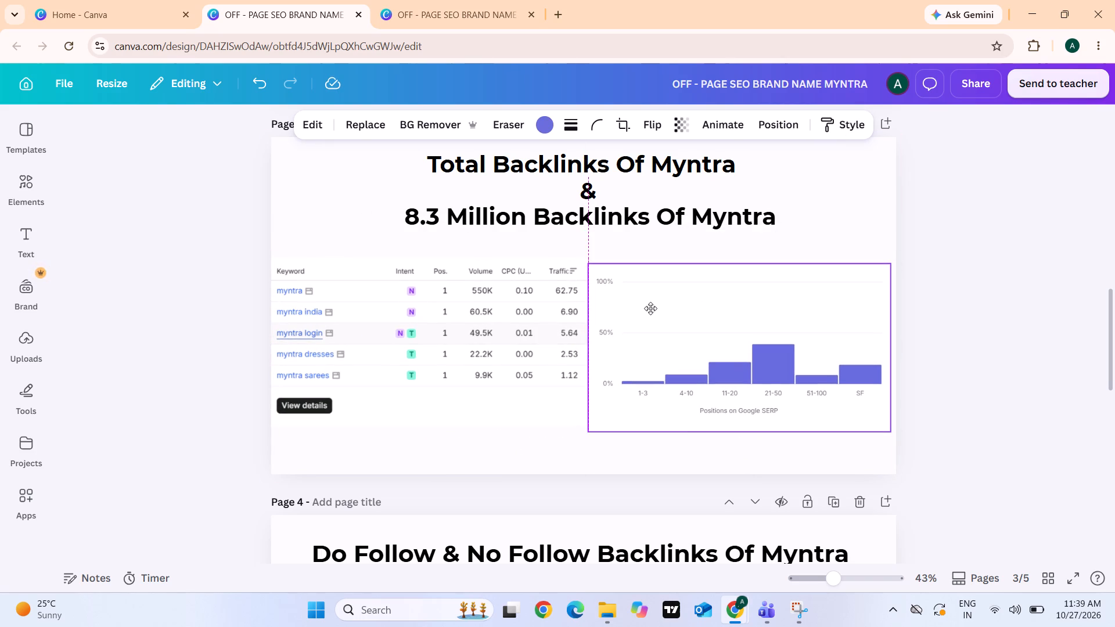
drag(650, 308, 653, 309)
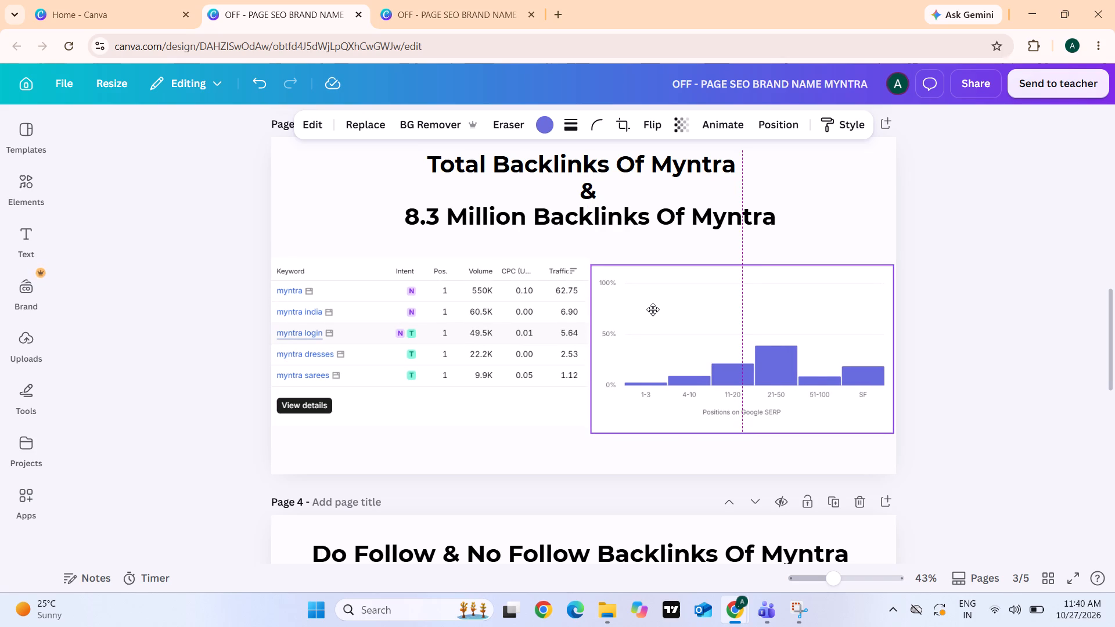
drag(653, 309, 655, 308)
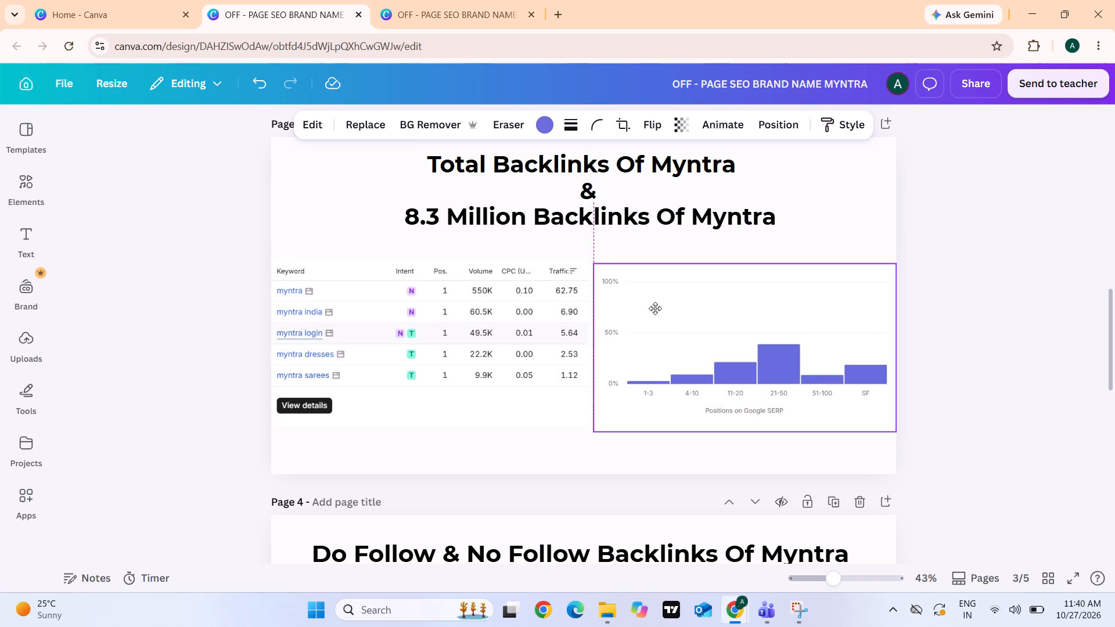
drag(655, 308, 655, 304)
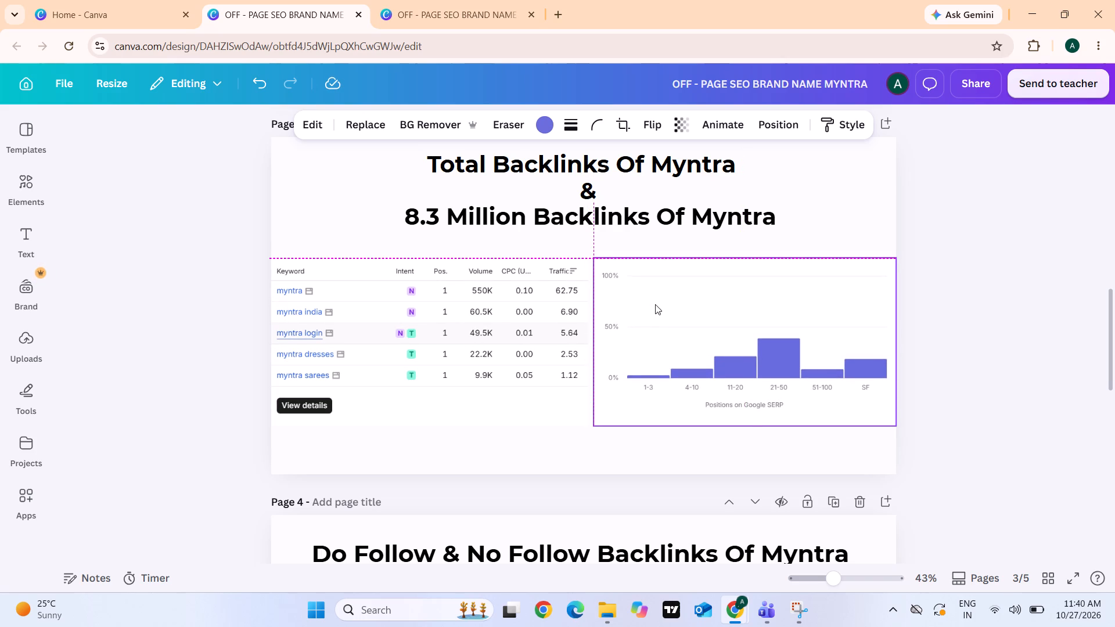
Enlarge the keywords table on page 3 to about 1,022 by 538, matching the chart's bottom edge, and nudge it into place.
click(567, 361)
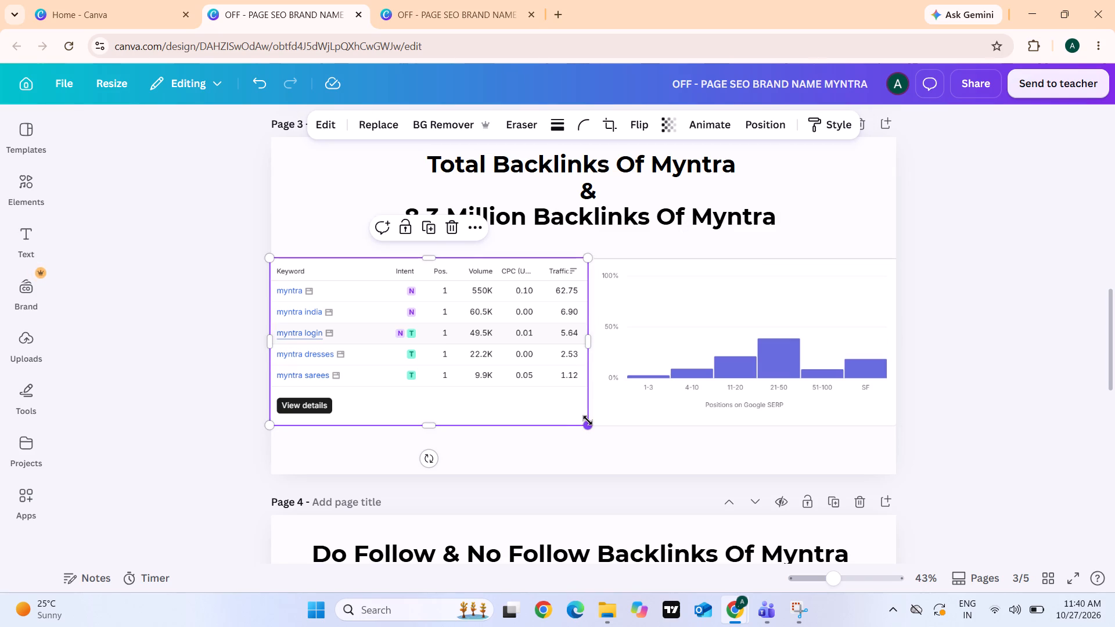
click(588, 420)
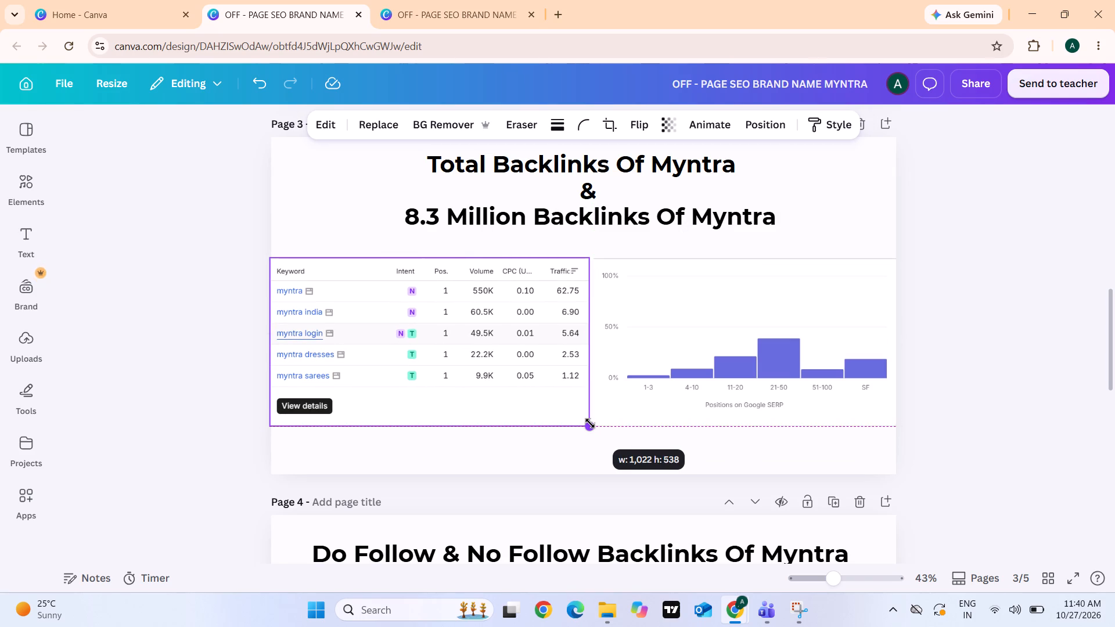
click(576, 399)
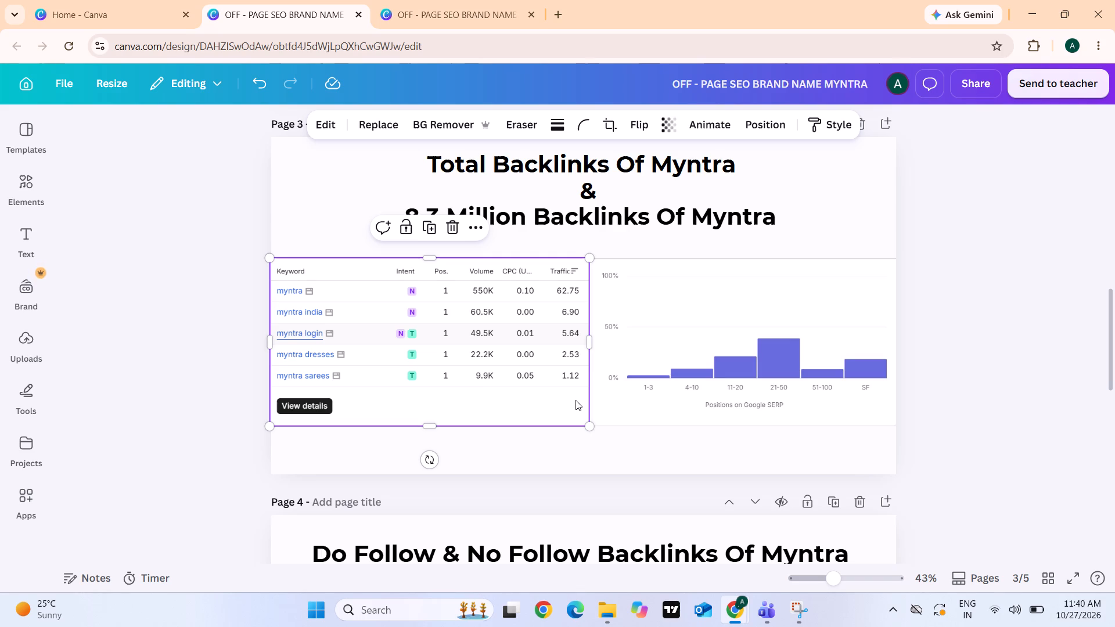
click(575, 453)
click(556, 385)
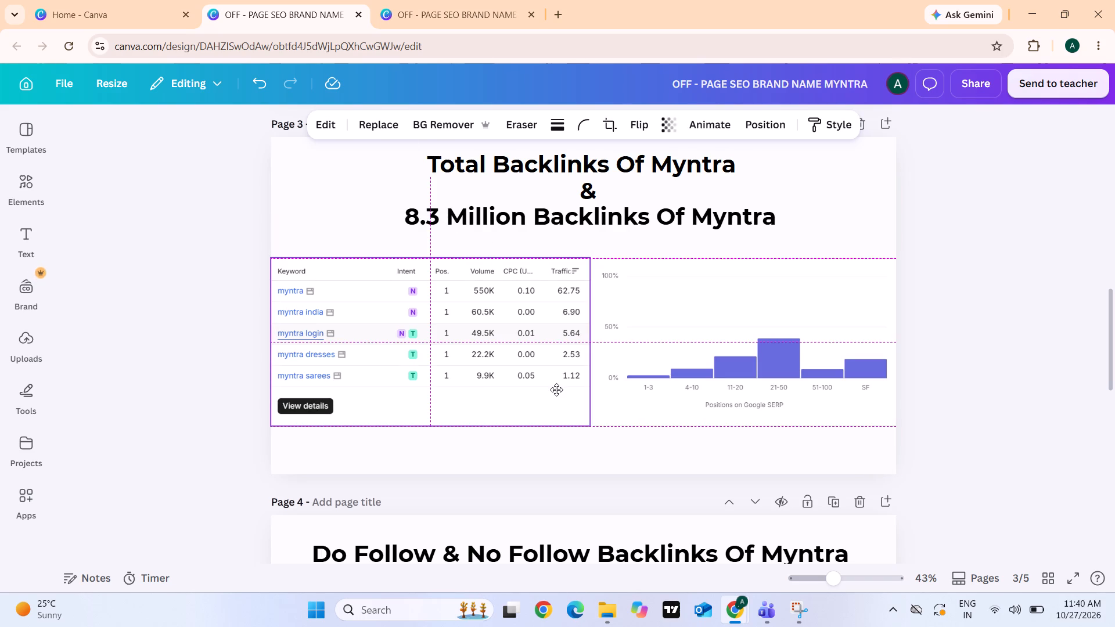
click(923, 352)
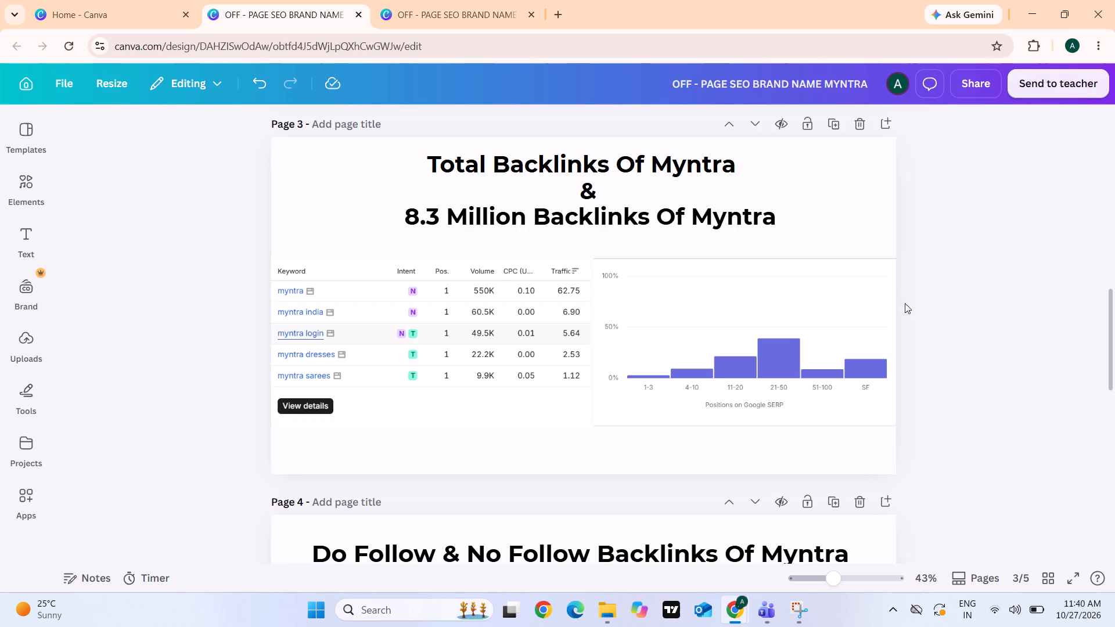
Review pages 3 to 5 of the Myntra design, and compare with pages 3 and 4 of the AJIO design.
click(937, 293)
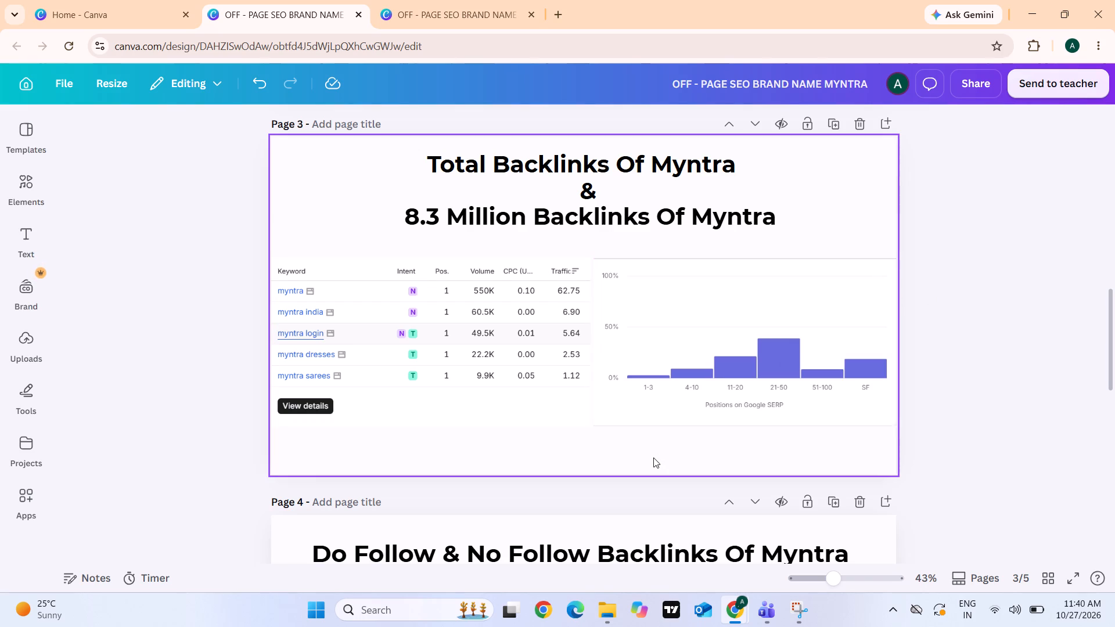
scroll(653, 457, down, 1)
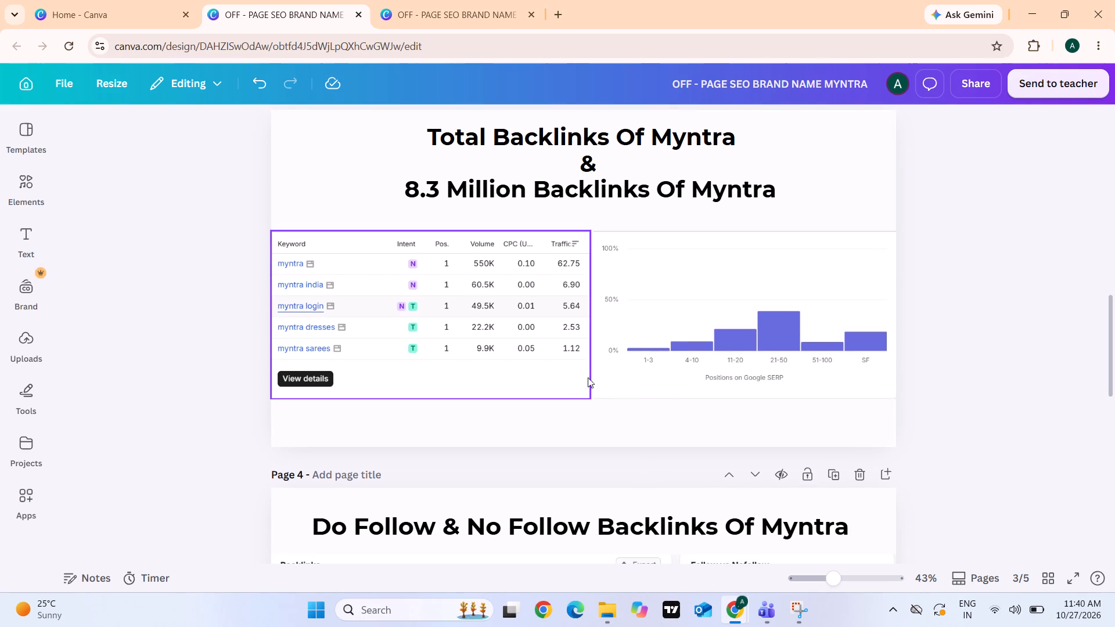
scroll(678, 422, down, 2)
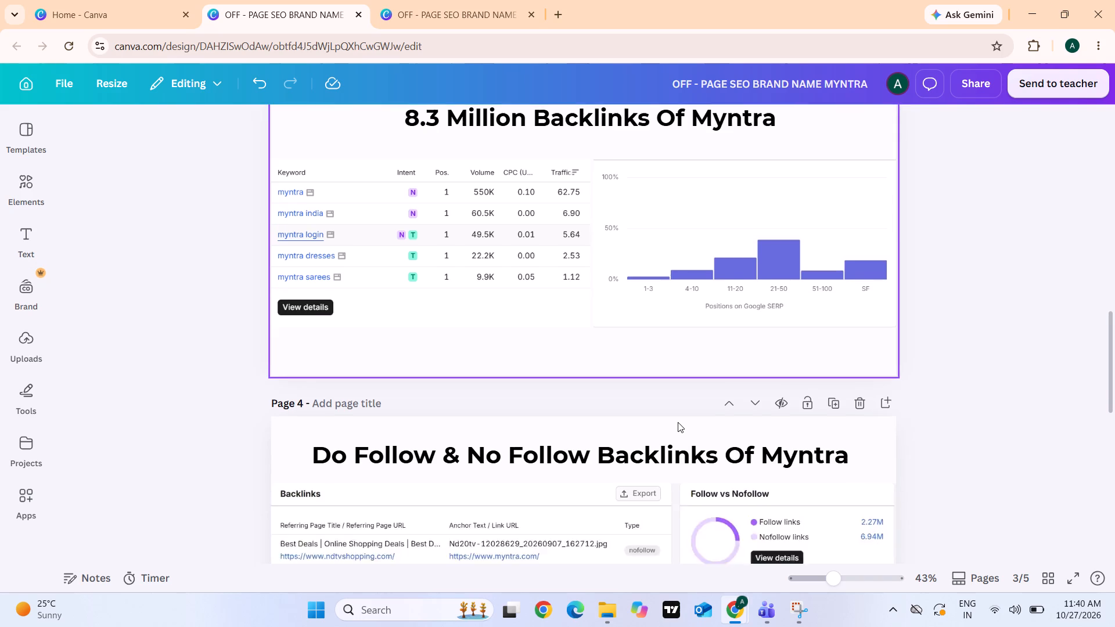
scroll(678, 422, down, 8)
scroll(678, 422, up, 7)
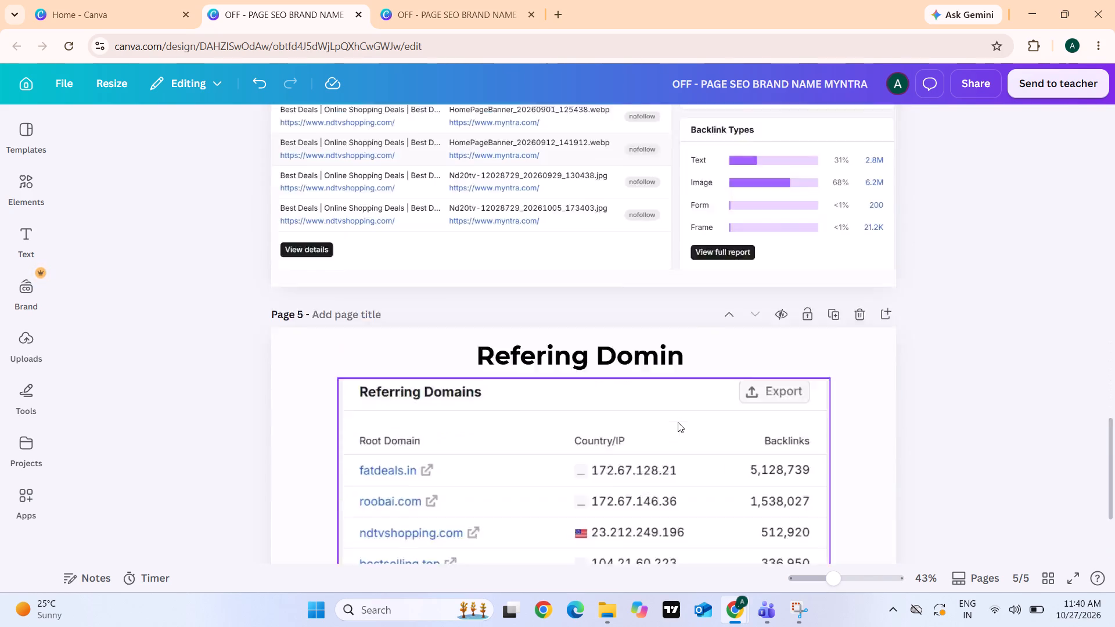
scroll(678, 422, up, 7)
click(455, 16)
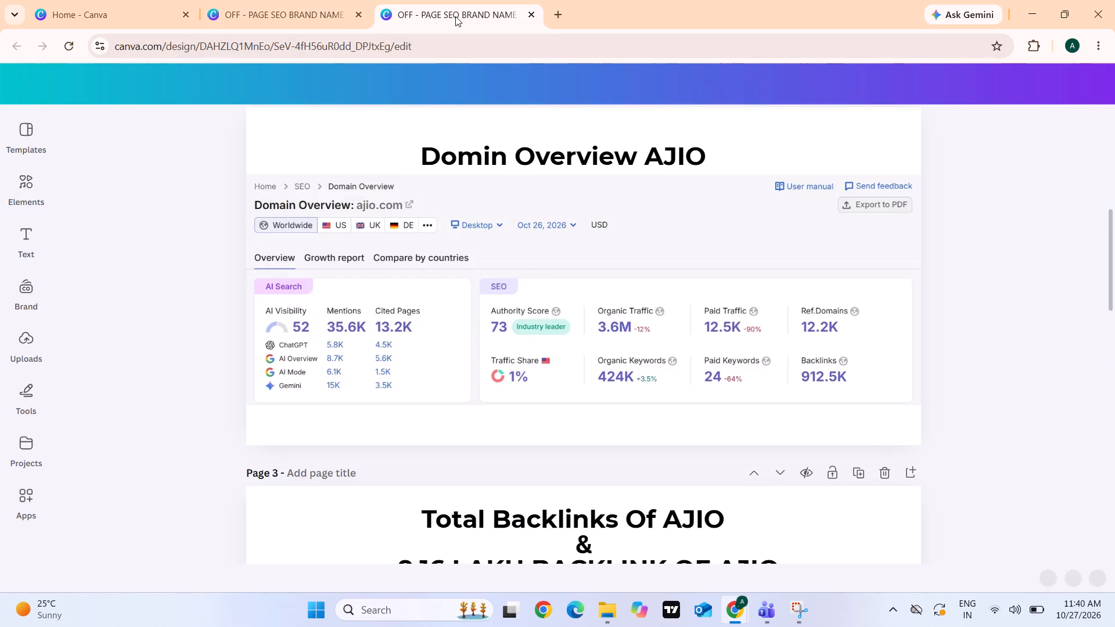
scroll(461, 385, down, 4)
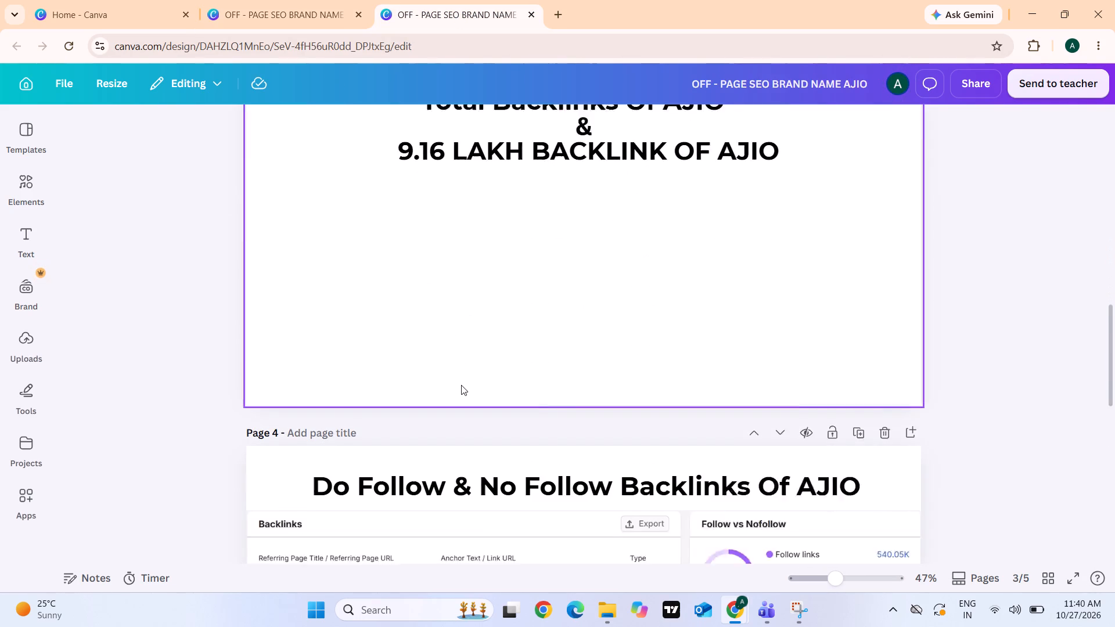
scroll(461, 385, down, 1)
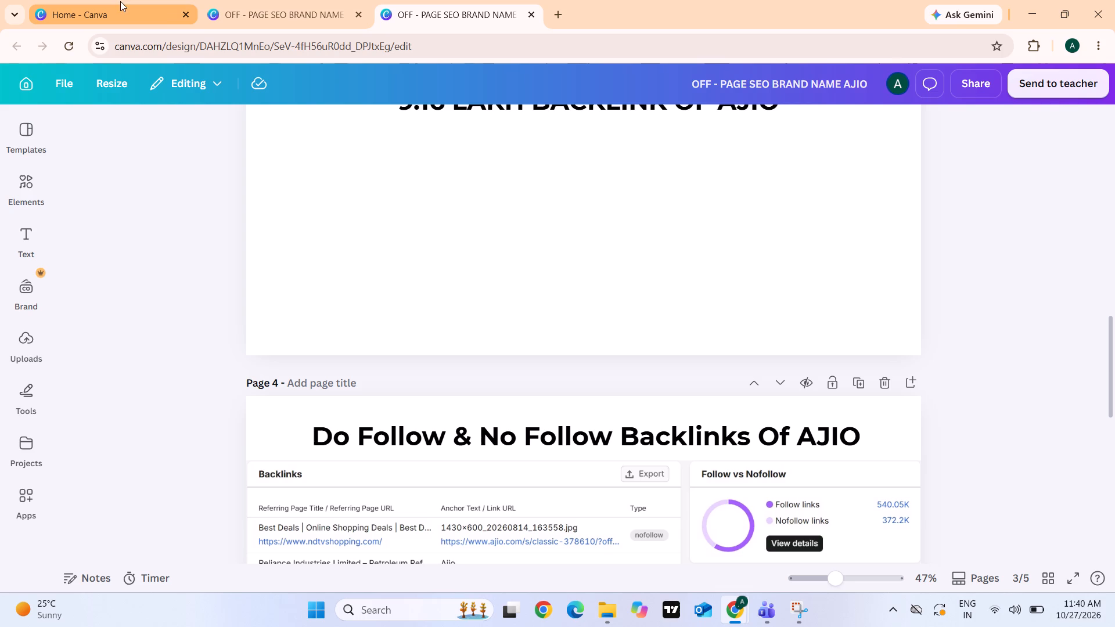
Close the Canva home page and the Myntra design, keeping only the AJIO design open.
click(184, 12)
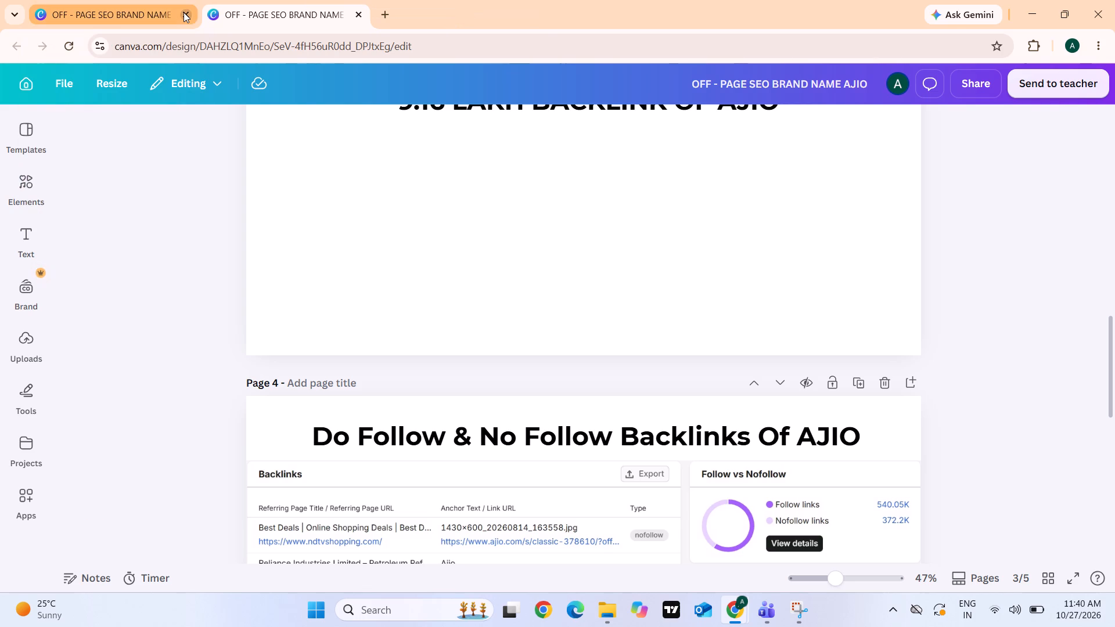
click(184, 12)
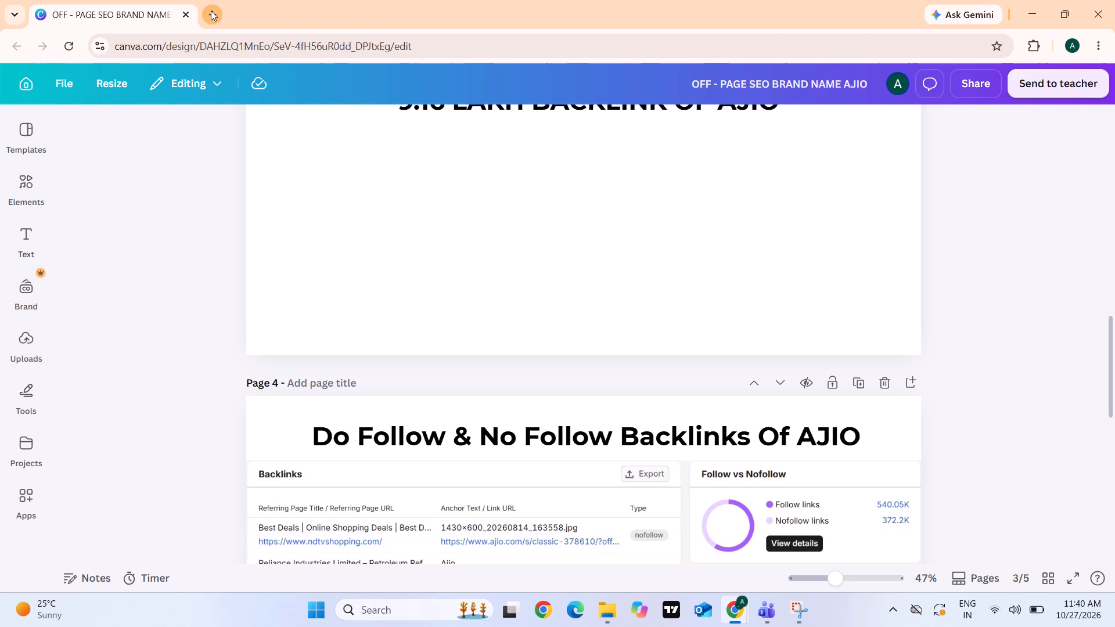
Open a new browser tab and start a Google search.
click(211, 10)
click(339, 283)
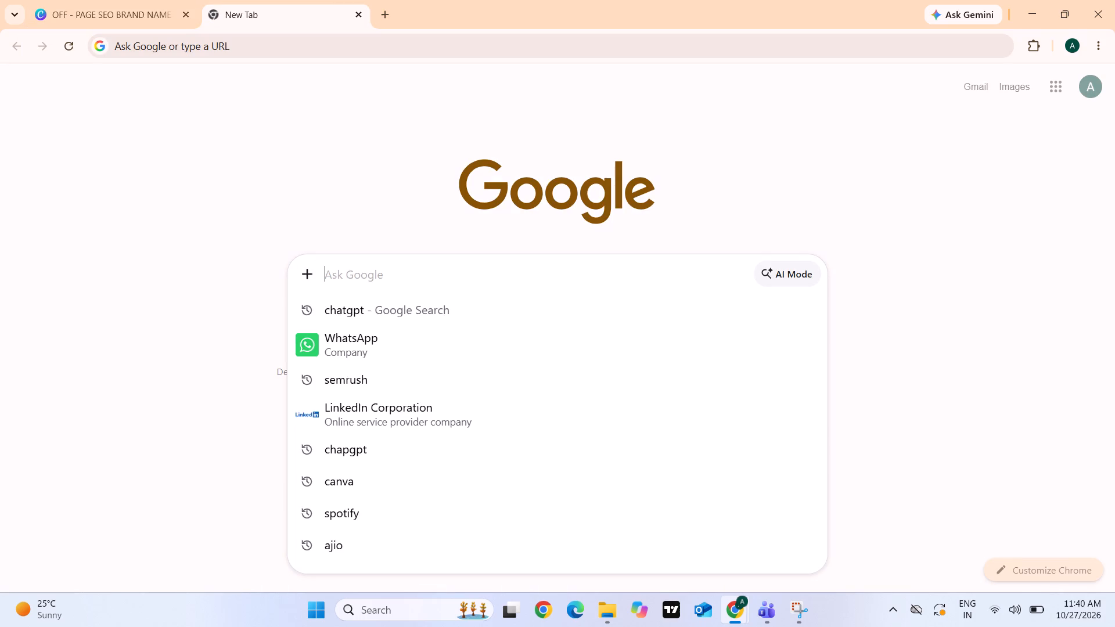
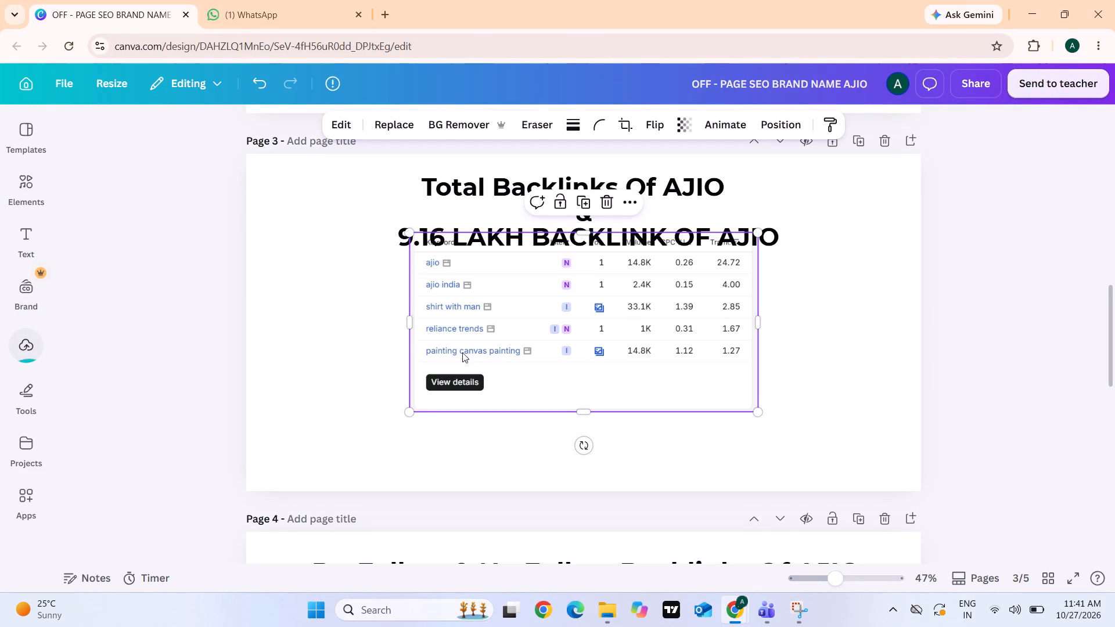
Move the AJIO keywords table on page 3 below the heading, flush with the page's left edge.
drag(462, 352, 331, 383)
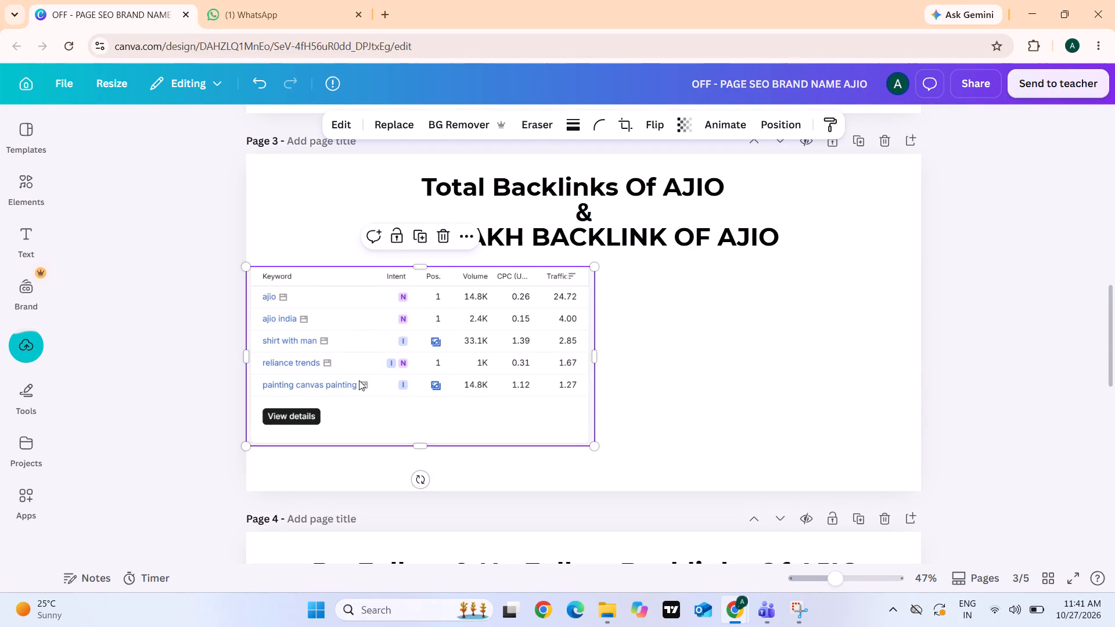
click(424, 381)
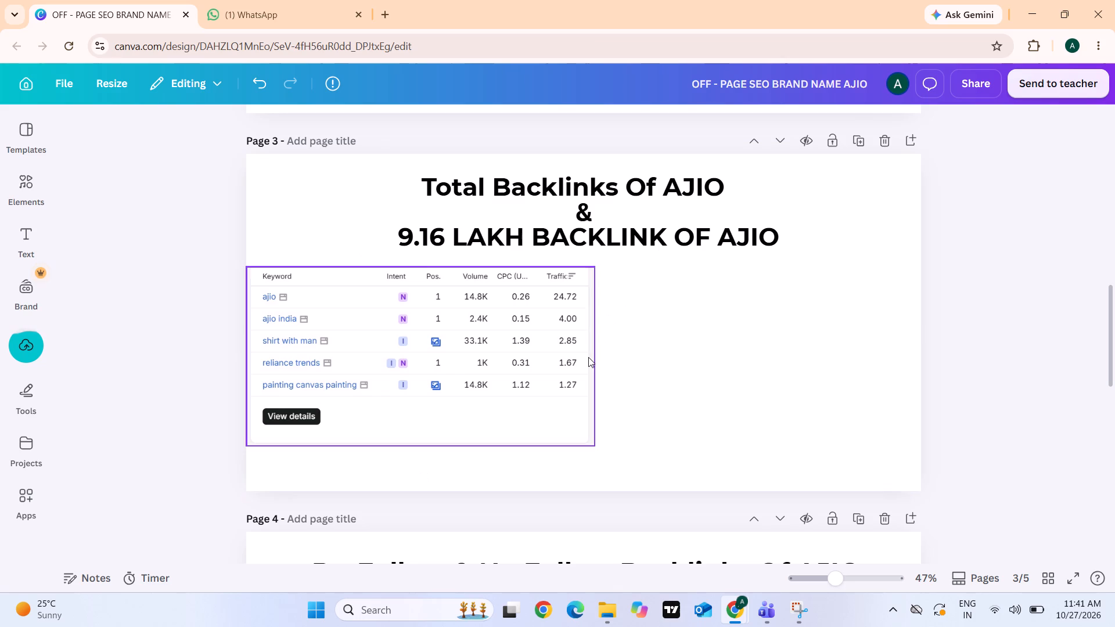
Crop the blank margins off both sides of the AJIO keywords table on page 3 and nudge it slightly toward the page's left edge.
click(582, 358)
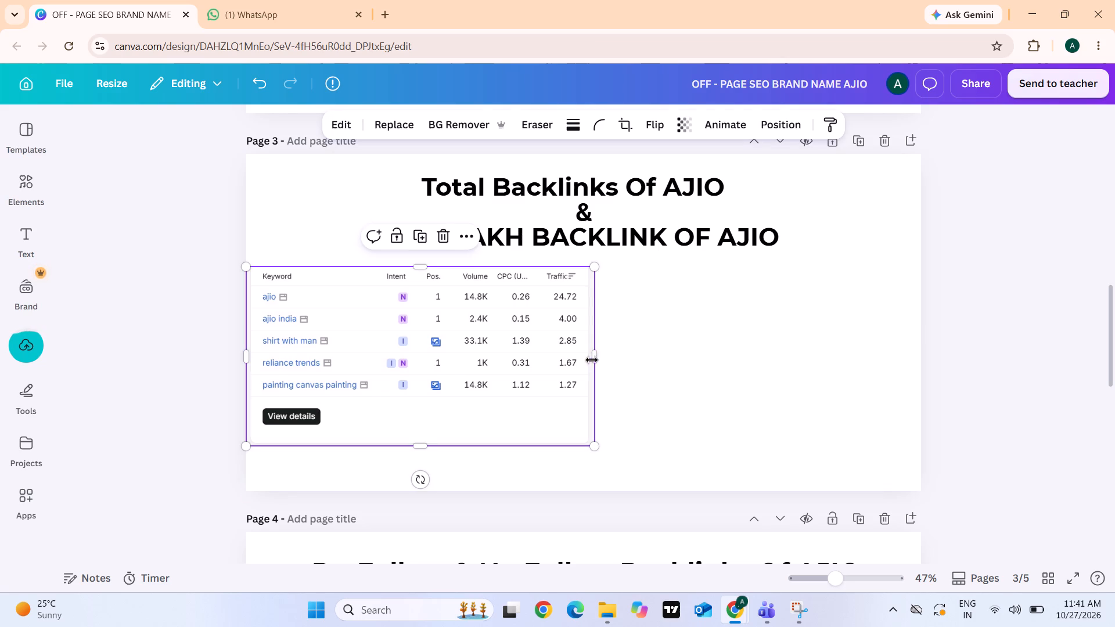
drag(596, 361, 588, 361)
click(629, 383)
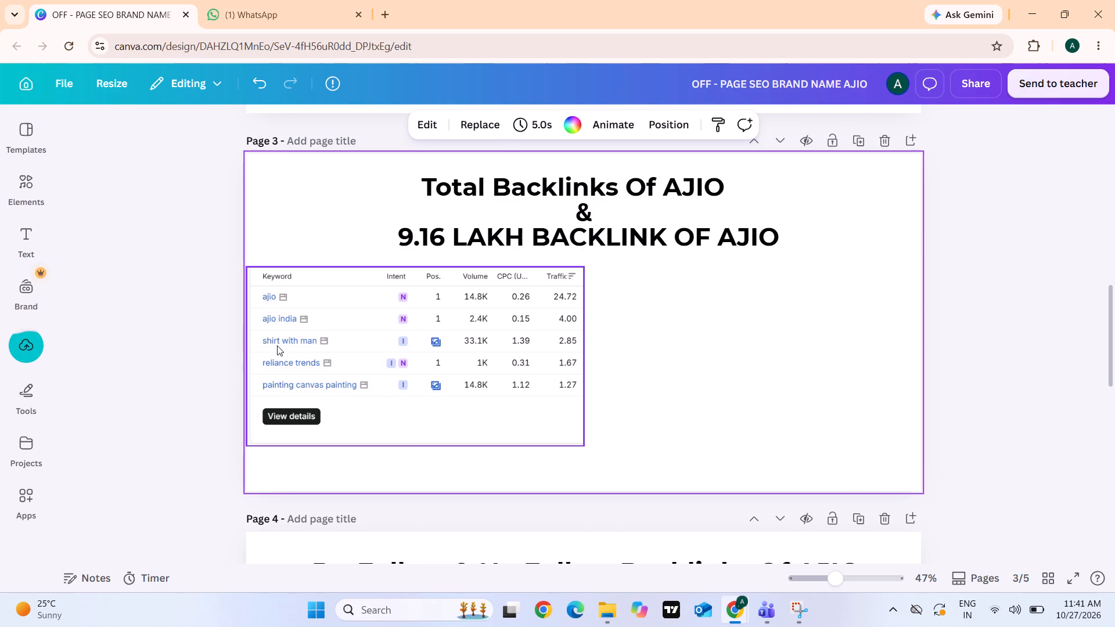
click(277, 345)
drag(248, 347, 250, 347)
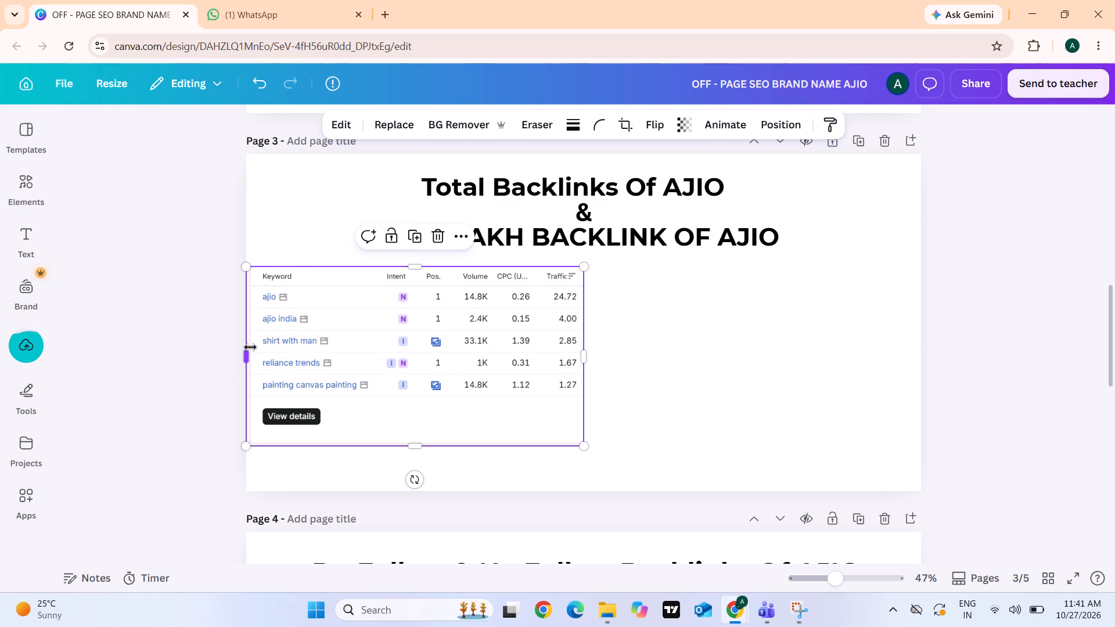
drag(250, 347, 254, 348)
drag(426, 336, 421, 335)
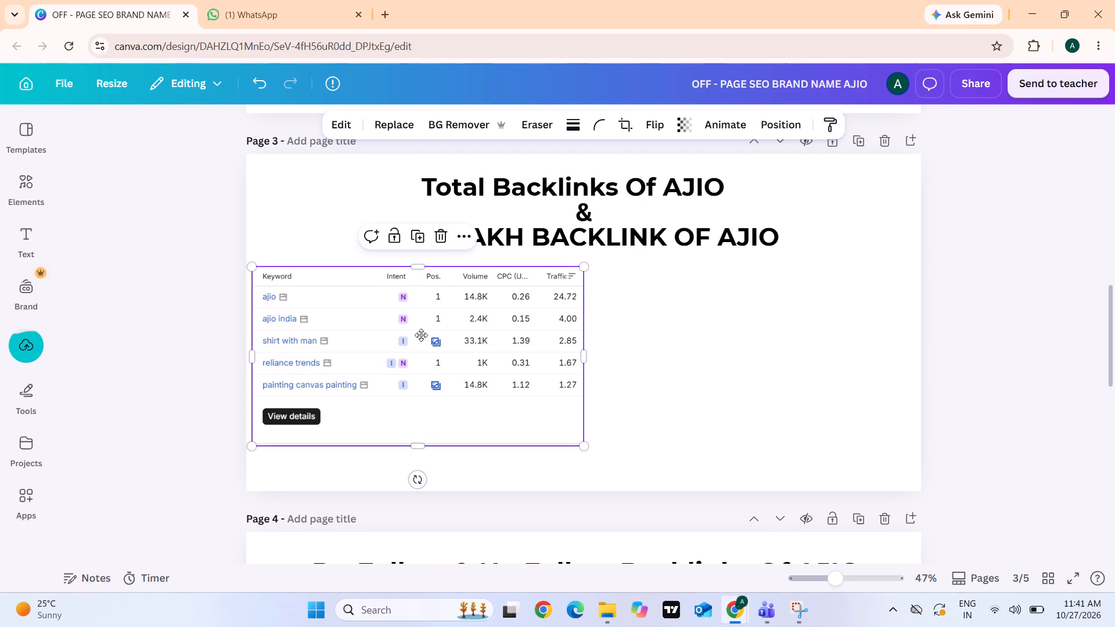
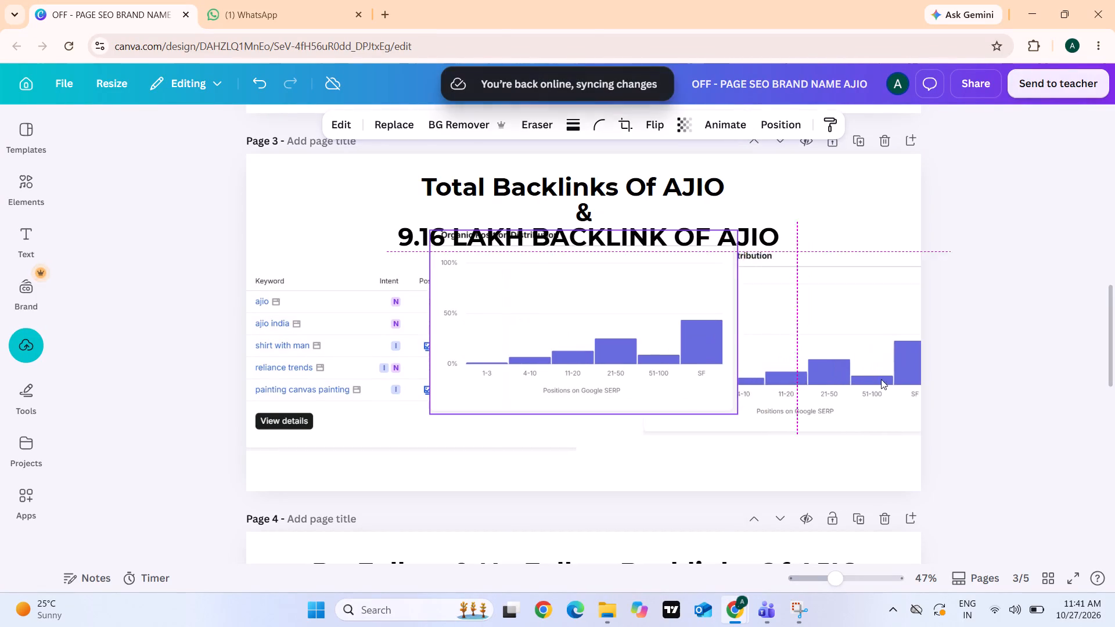
Move the partly covered position distribution chart mostly past page 3's right edge, away from the overlapping copy, dismiss the upload notice, and reselect the moved chart.
drag(881, 379, 1114, 379)
click(763, 257)
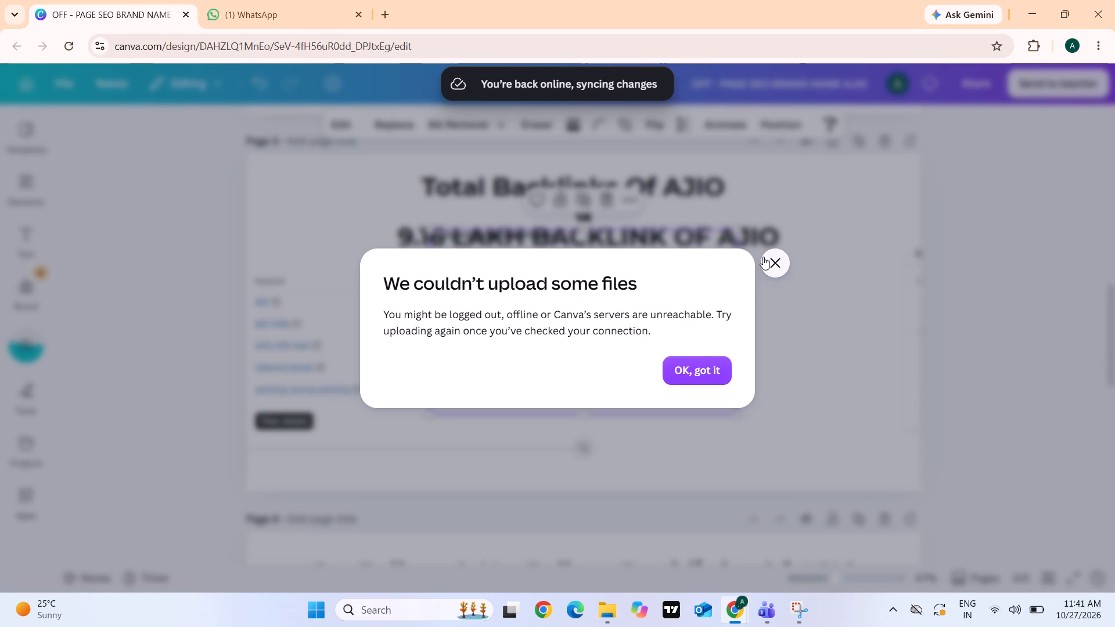
click(907, 278)
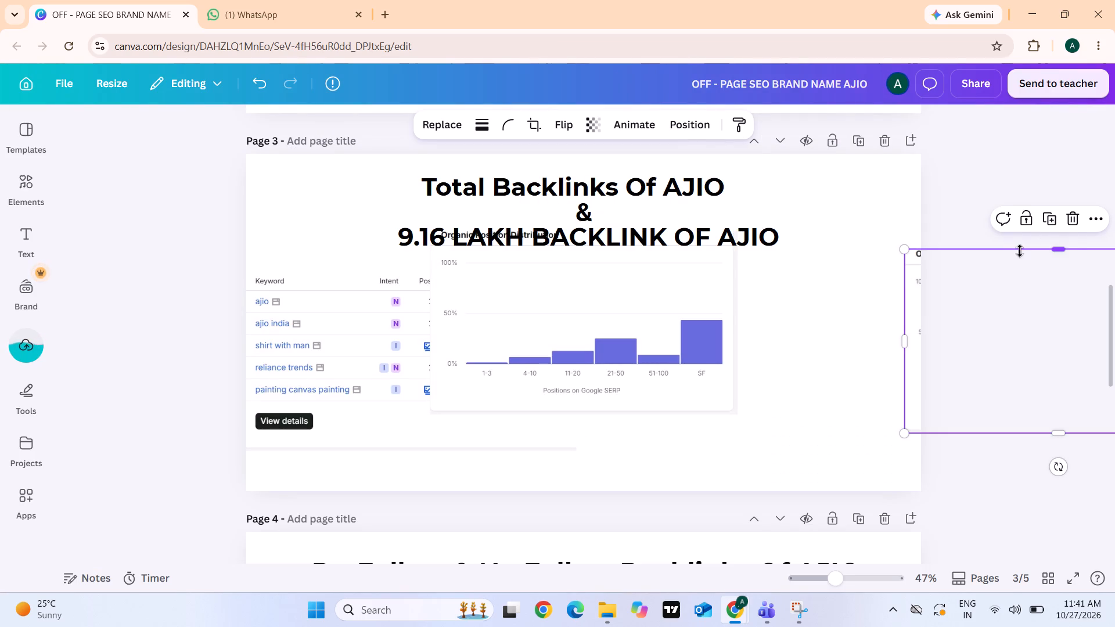
Delete the duplicate position distribution chart that hangs off the edge of page 3.
click(1071, 212)
Move the remaining position distribution chart beside the keywords table and widen it to the page edge, about 992 by 545.
drag(630, 328, 793, 359)
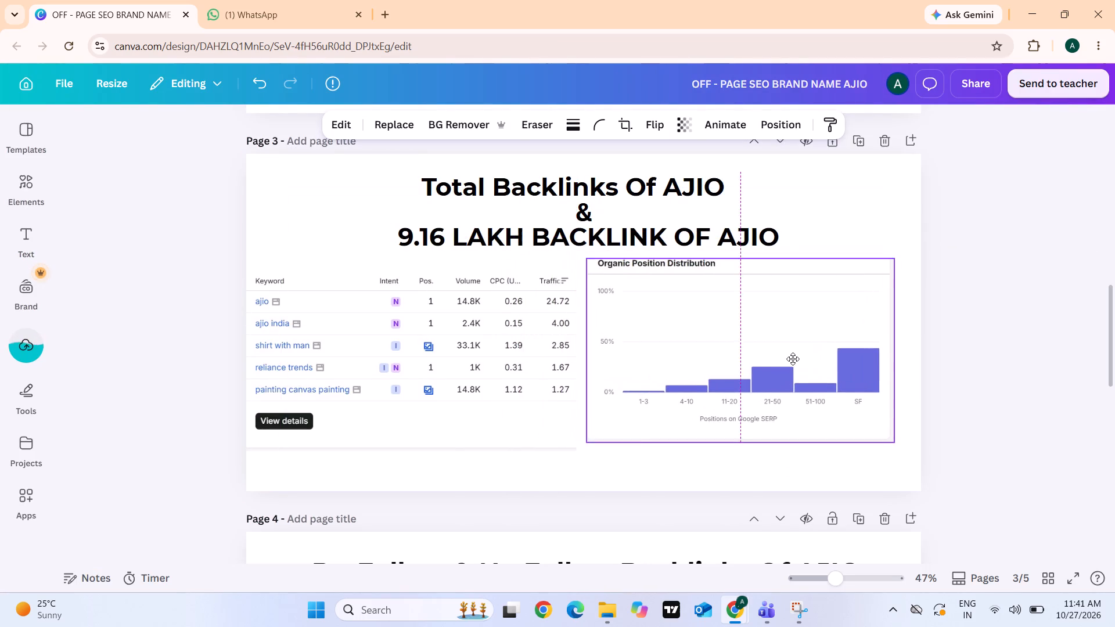
drag(793, 359, 787, 369)
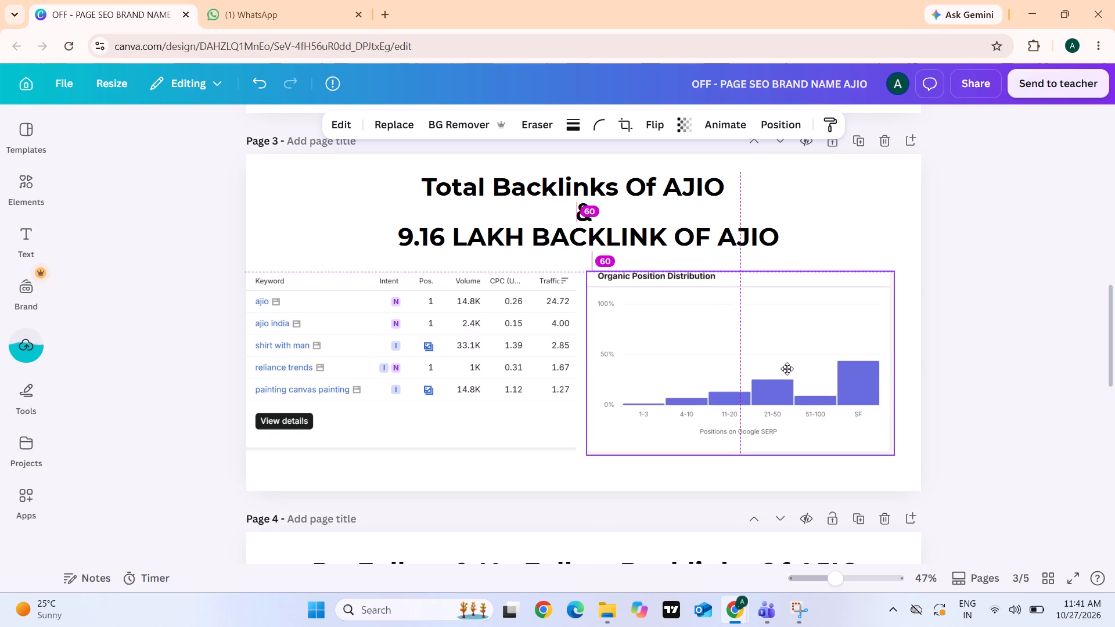
drag(787, 369, 787, 363)
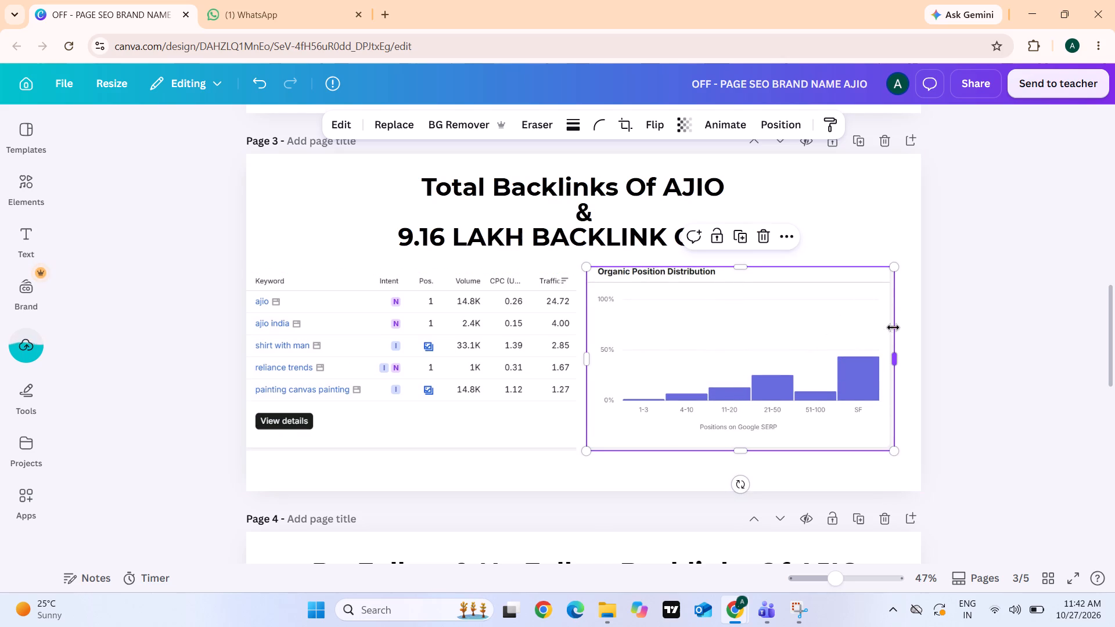
drag(900, 343, 919, 346)
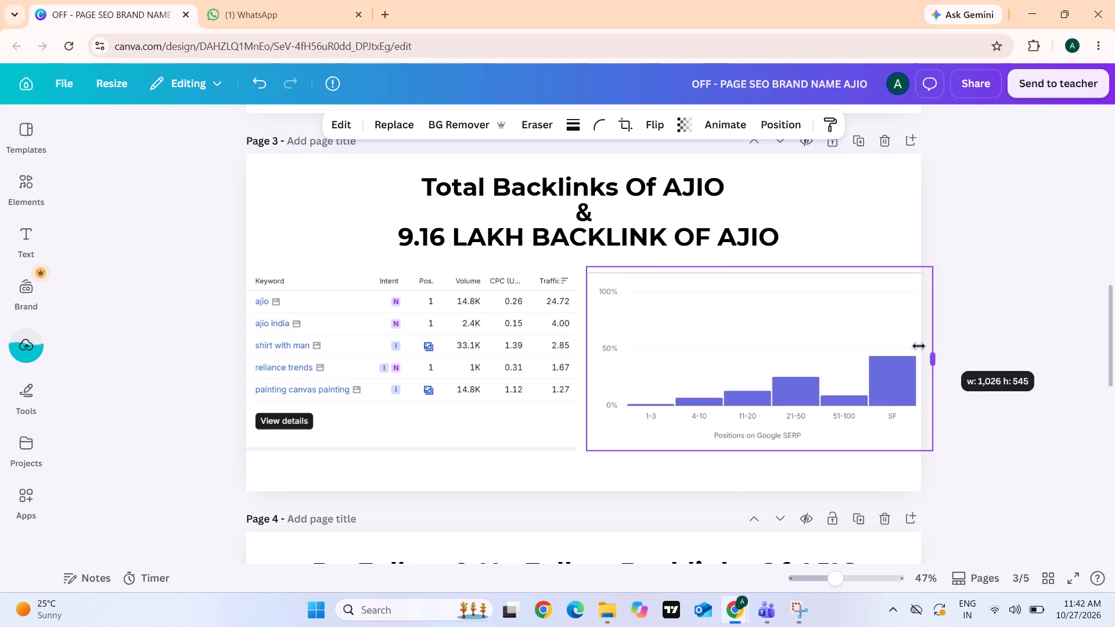
drag(919, 346, 919, 348)
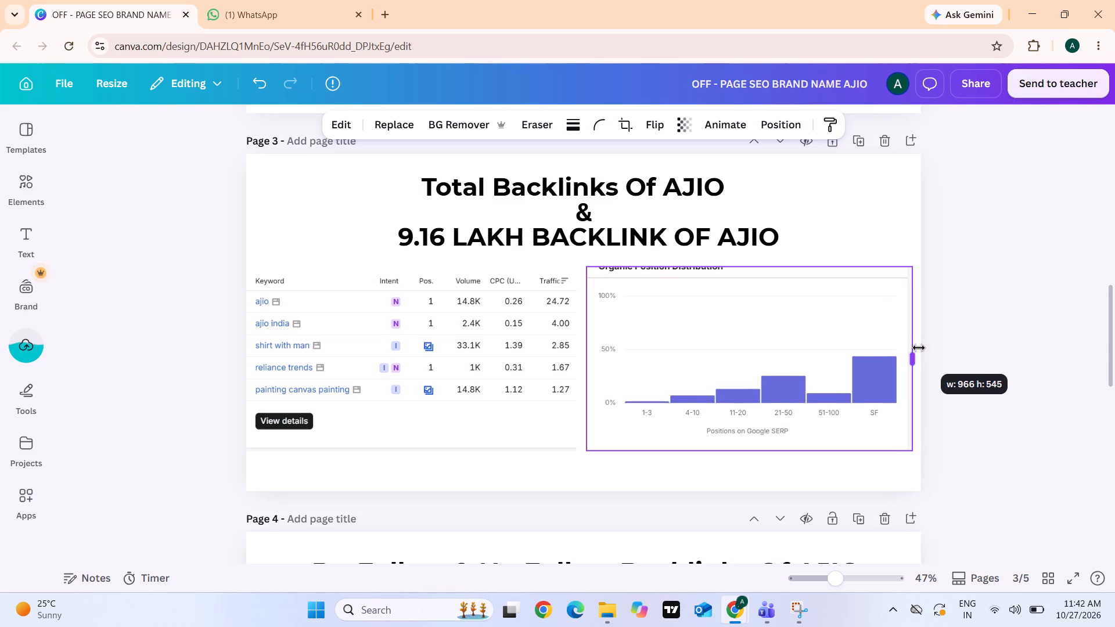
drag(919, 348, 900, 362)
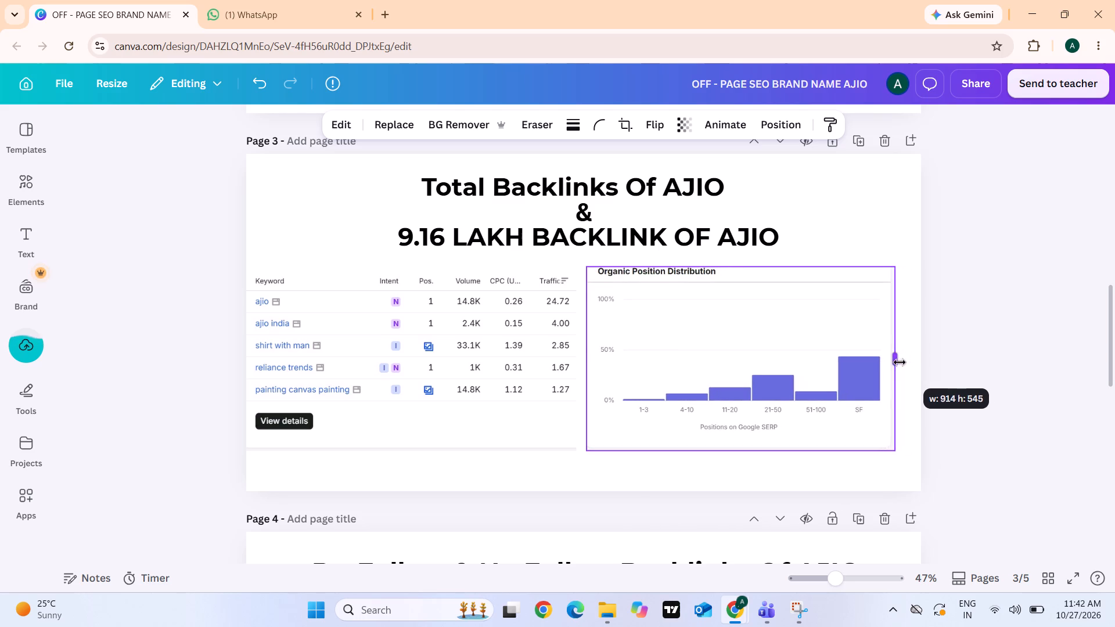
drag(900, 362, 919, 359)
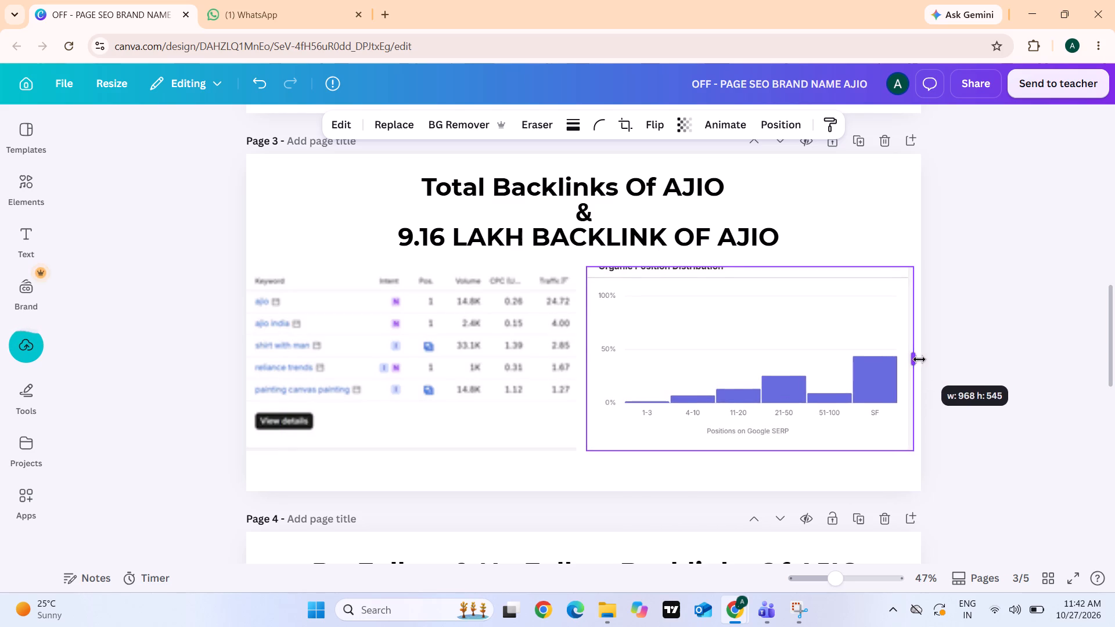
drag(919, 359, 926, 359)
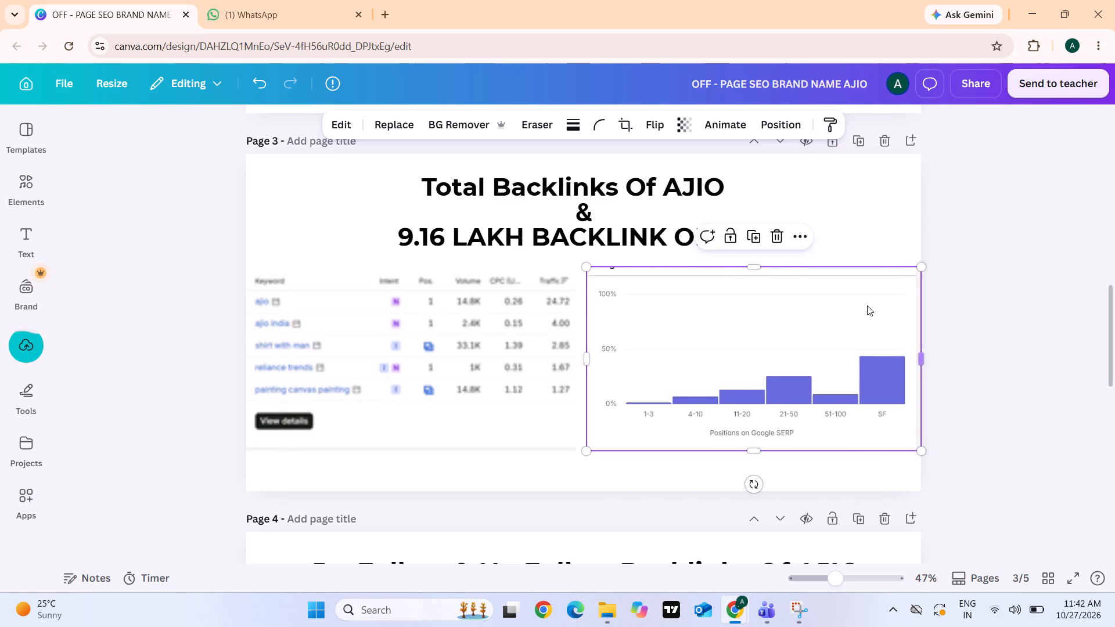
Crop the chart's title off to a height of about 510, then align and slightly enlarge the chart toward the keywords table.
drag(785, 267, 786, 272)
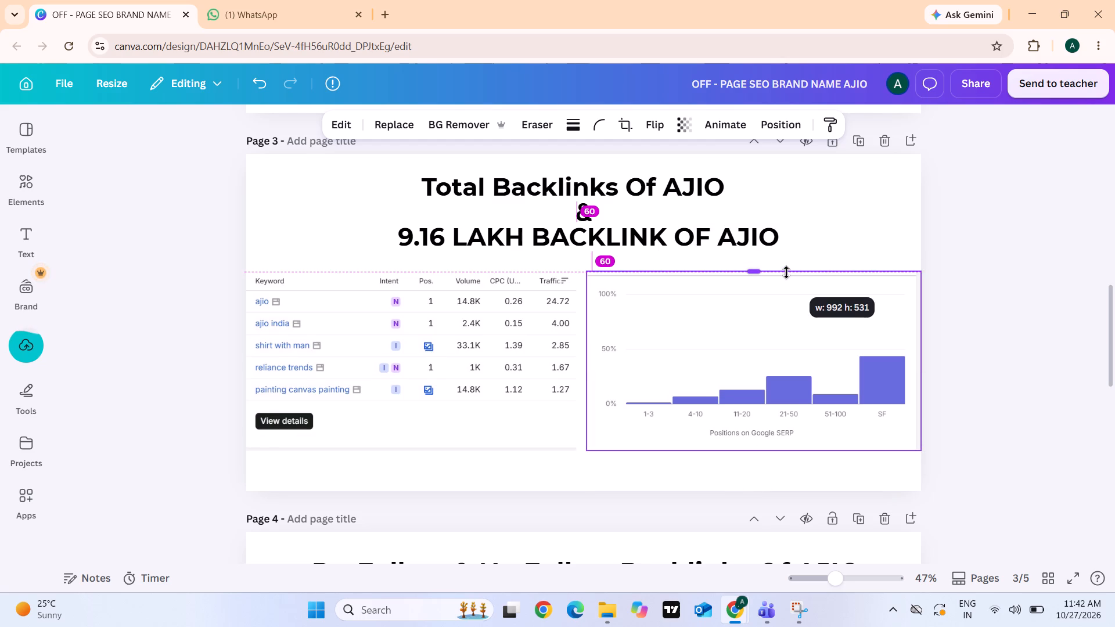
drag(786, 272, 790, 279)
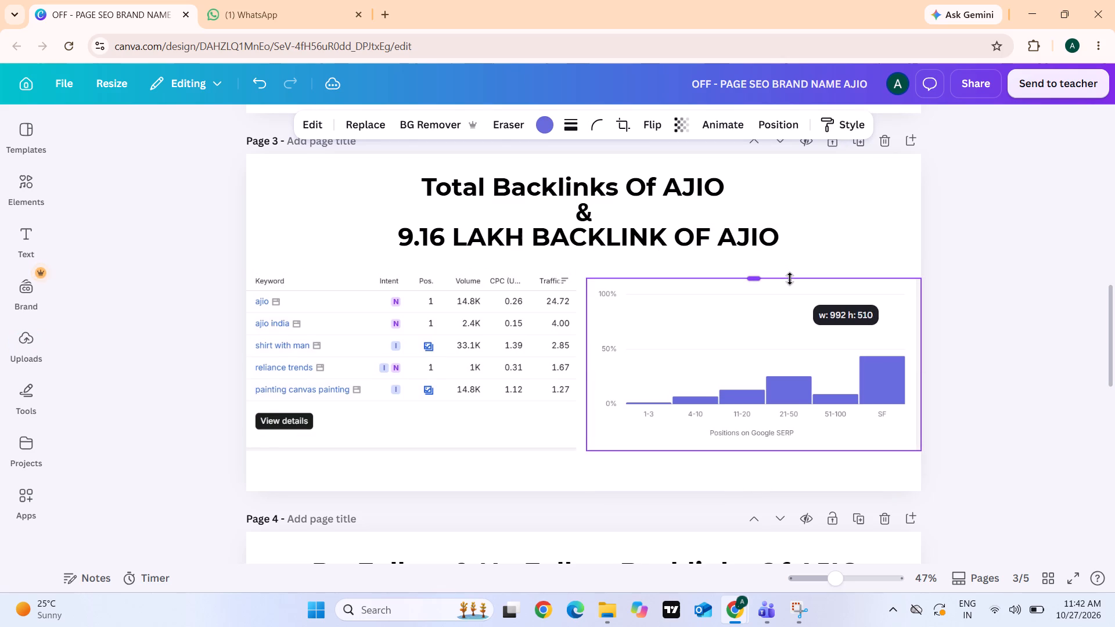
drag(790, 279, 790, 278)
drag(791, 330, 791, 325)
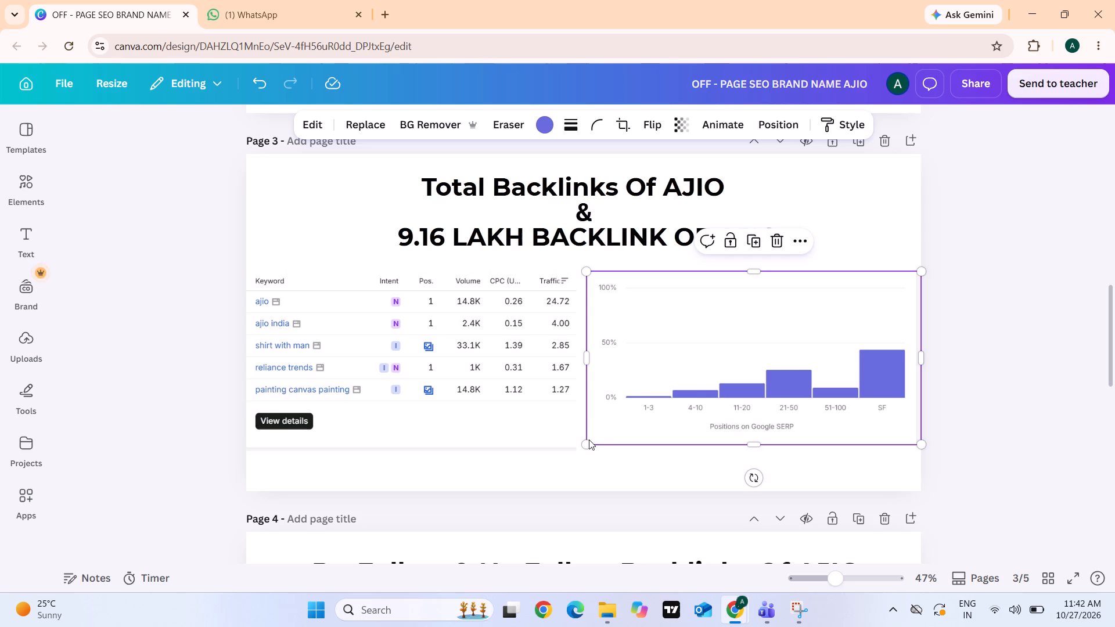
click(587, 443)
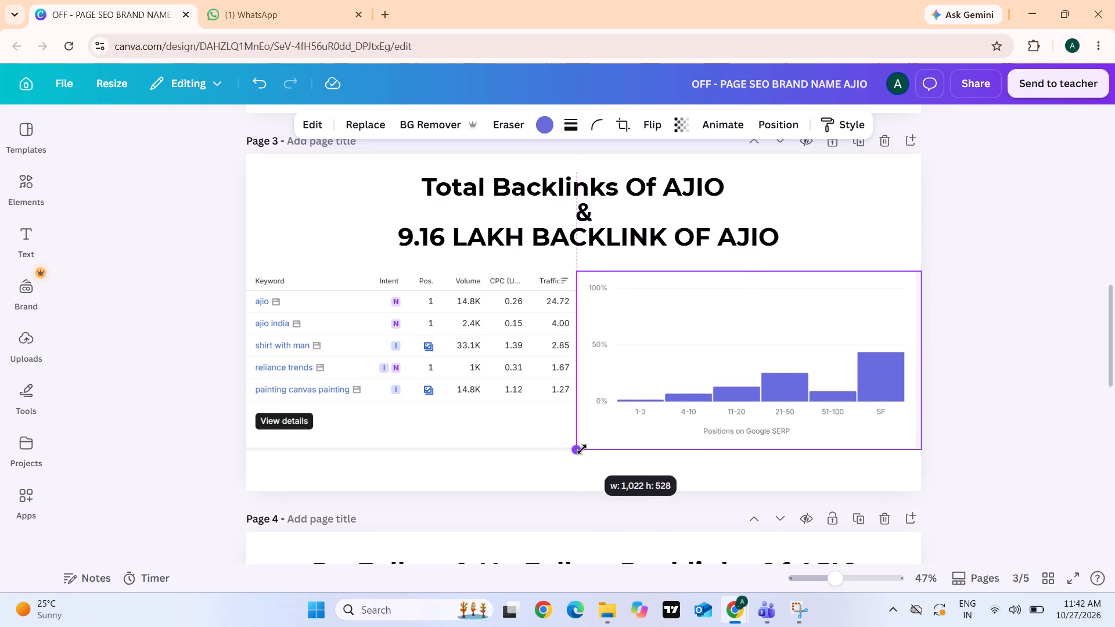
click(663, 388)
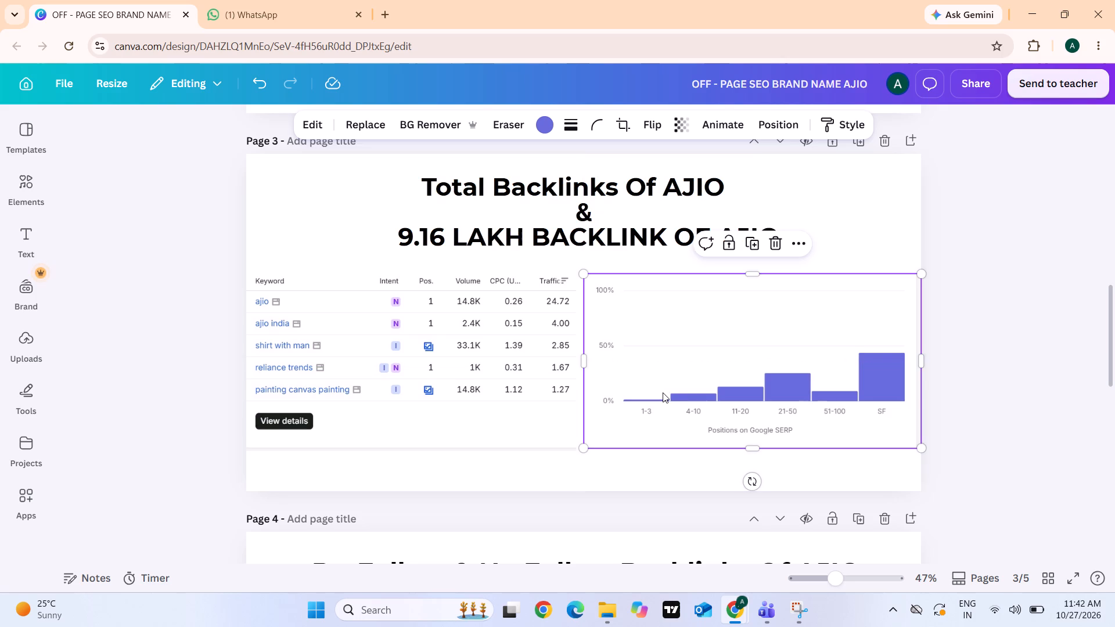
Widen the keywords table on page 3 until its edge meets the position distribution chart.
click(552, 423)
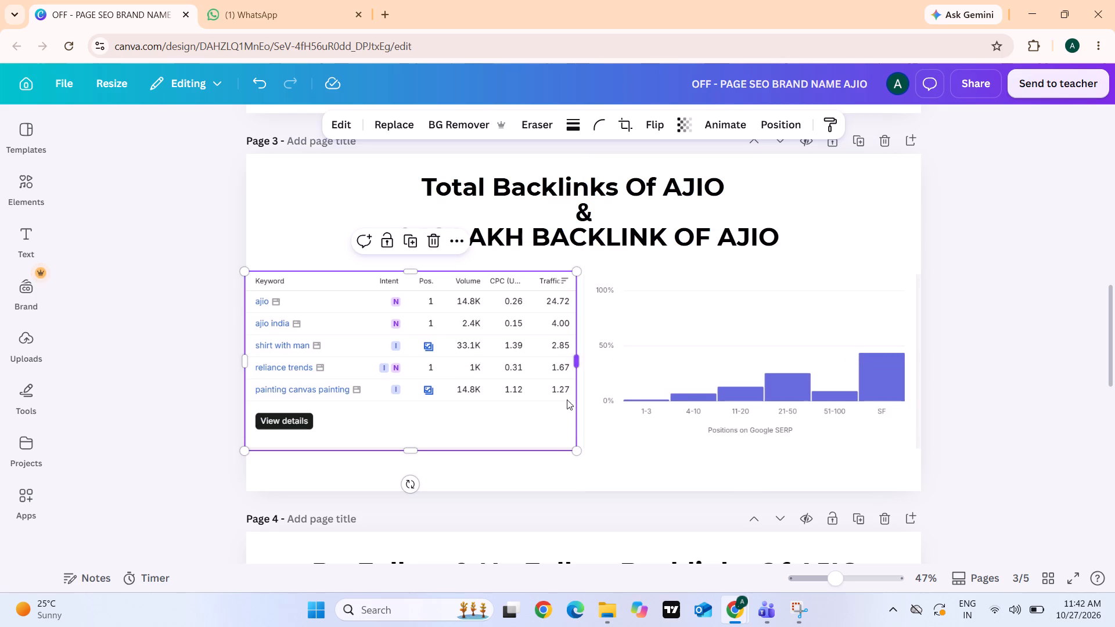
drag(572, 362, 577, 362)
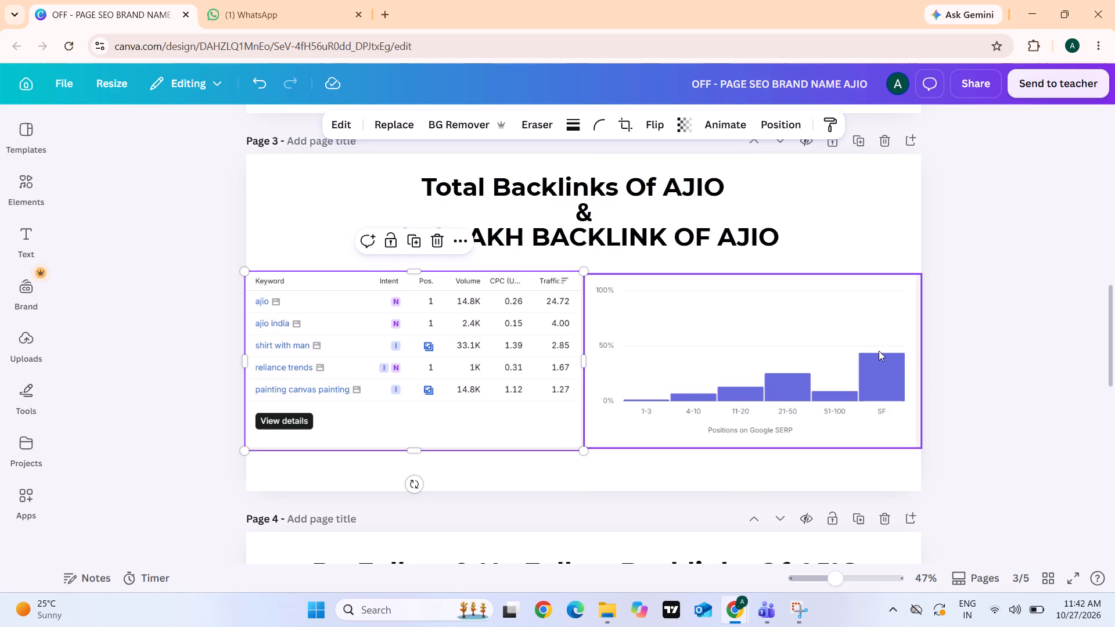
click(953, 351)
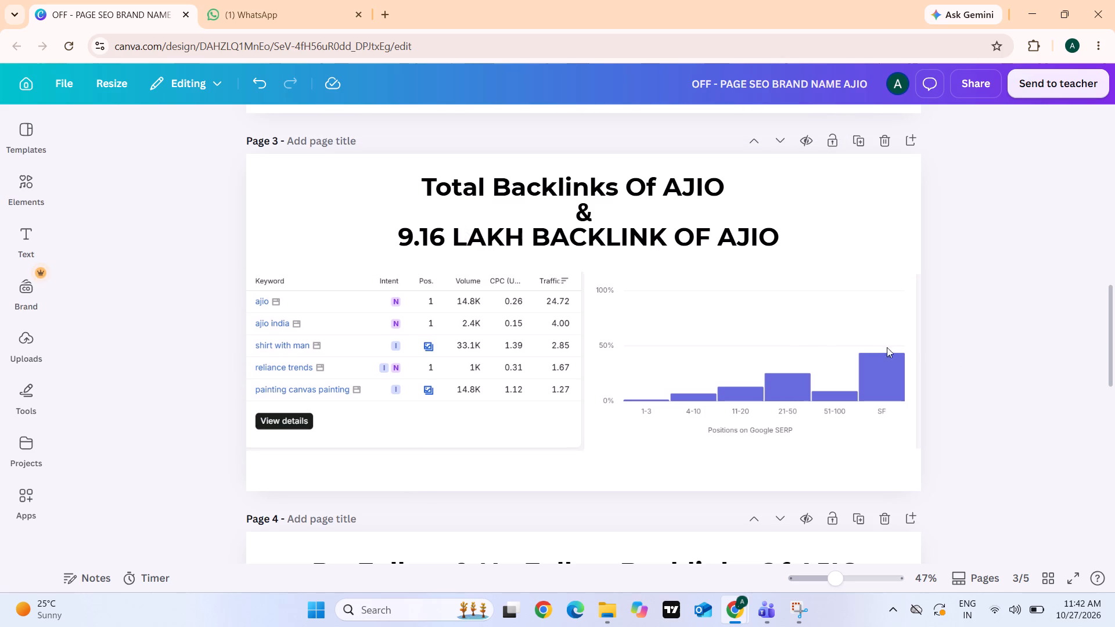
click(770, 358)
click(553, 371)
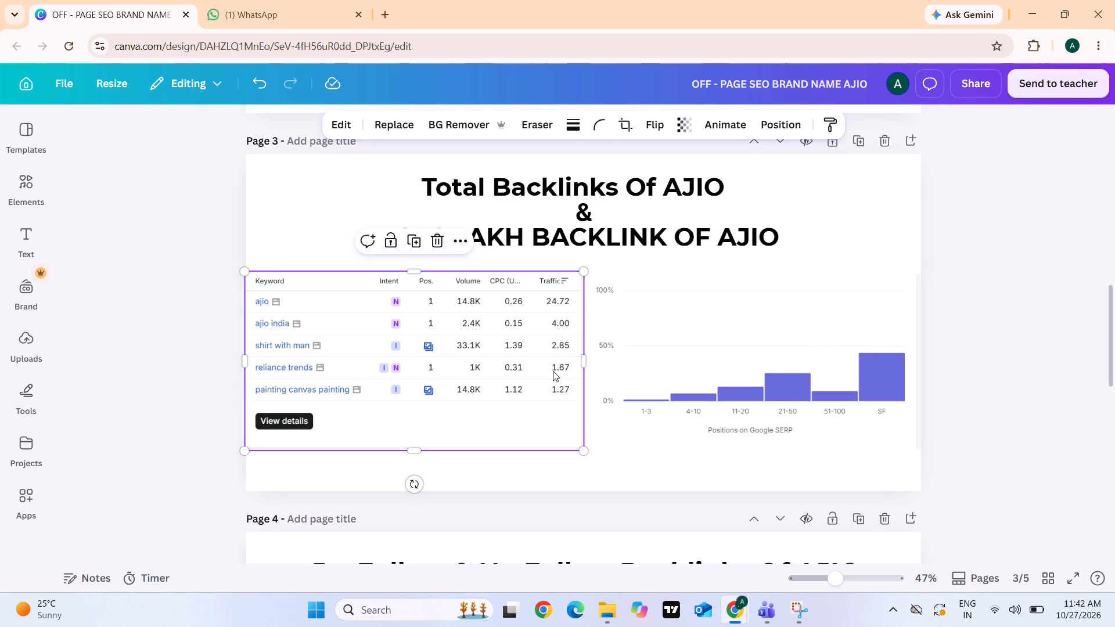
click(609, 369)
click(549, 355)
click(967, 322)
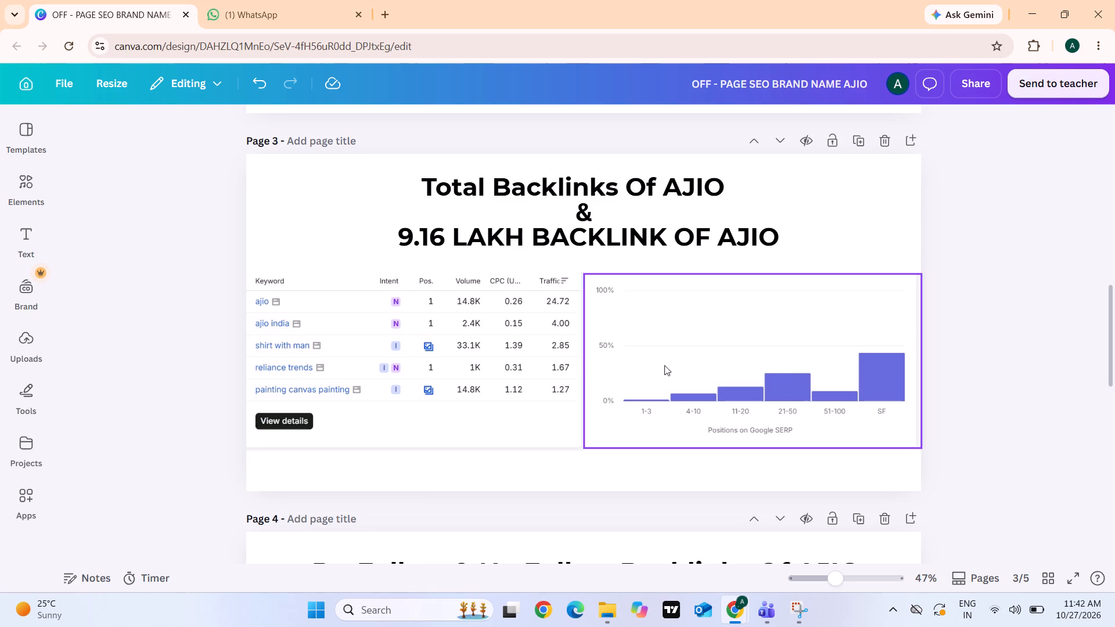
Center the referring domains table horizontally on page 5.
scroll(628, 488, down, 2)
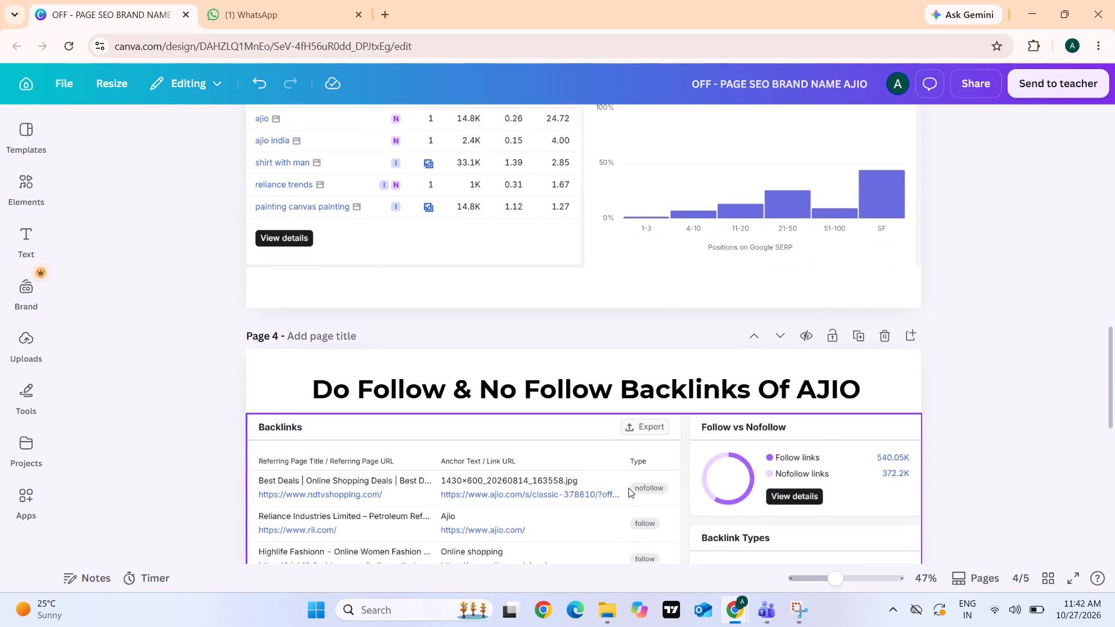
scroll(628, 488, down, 9)
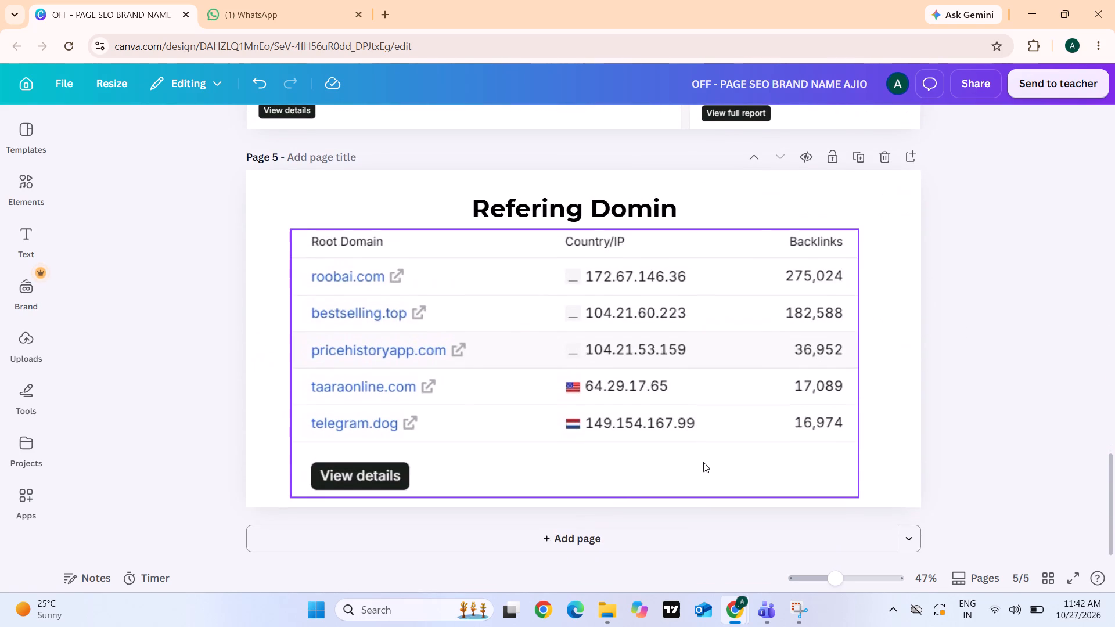
drag(704, 462, 711, 462)
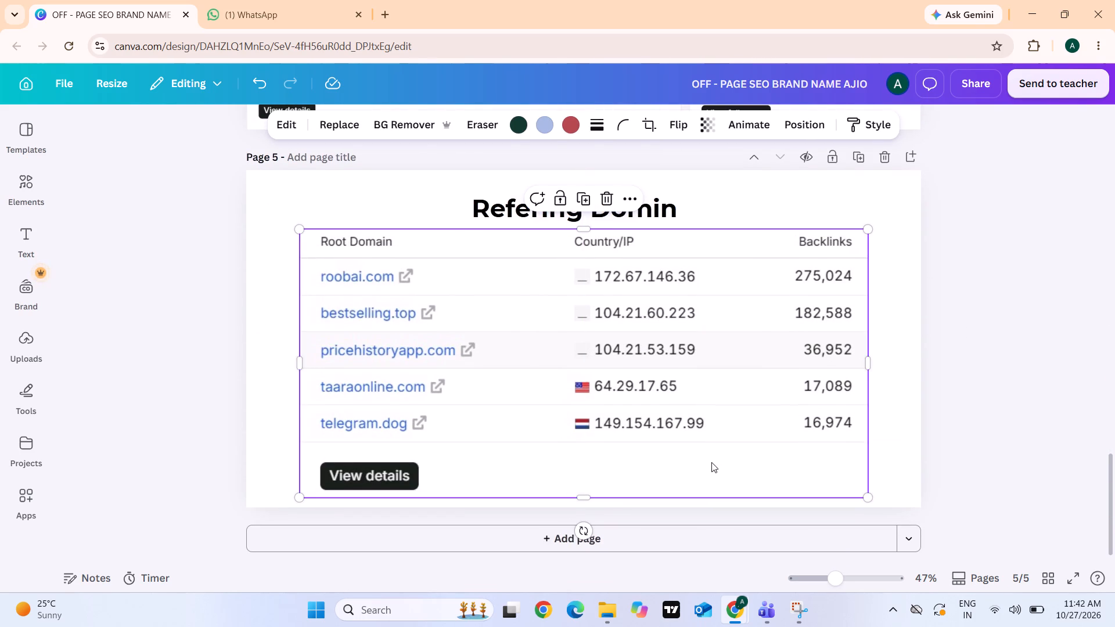
click(1059, 388)
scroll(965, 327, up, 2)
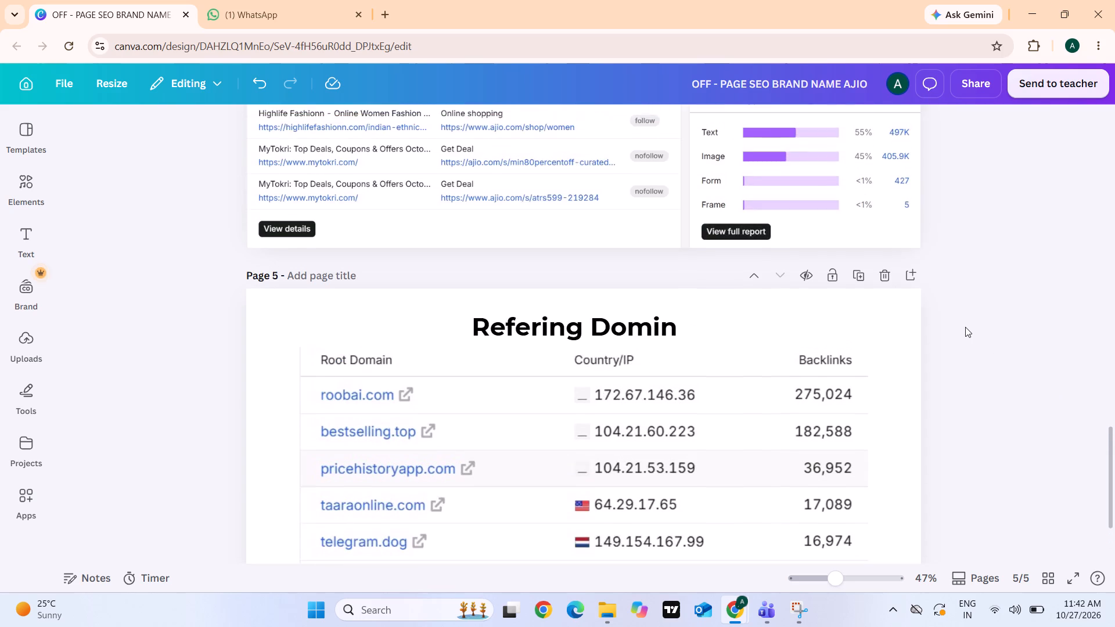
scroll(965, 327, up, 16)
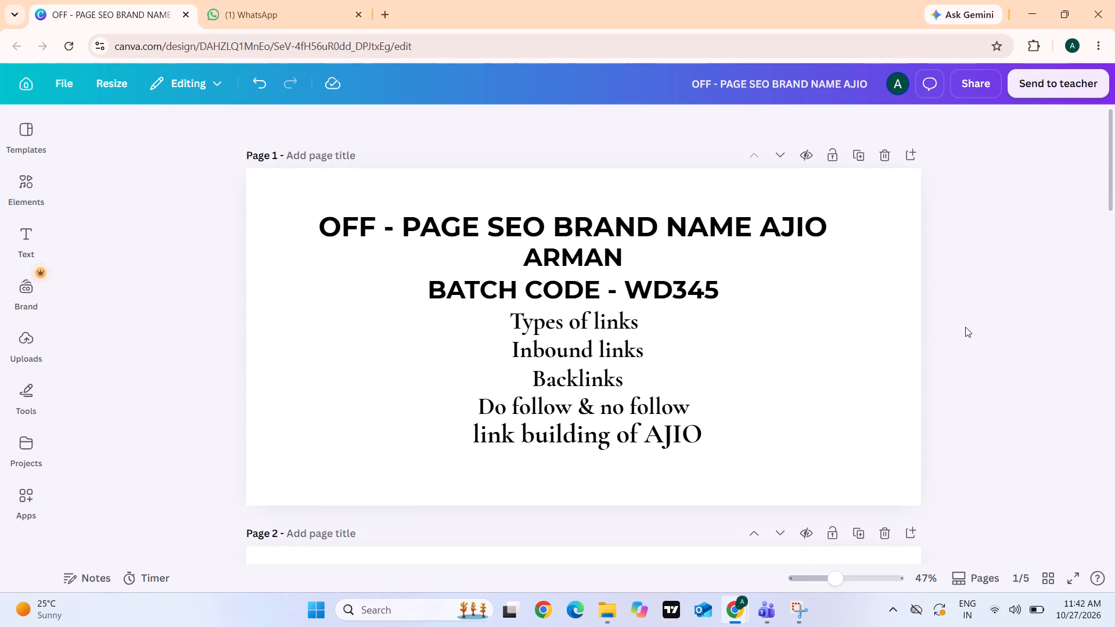
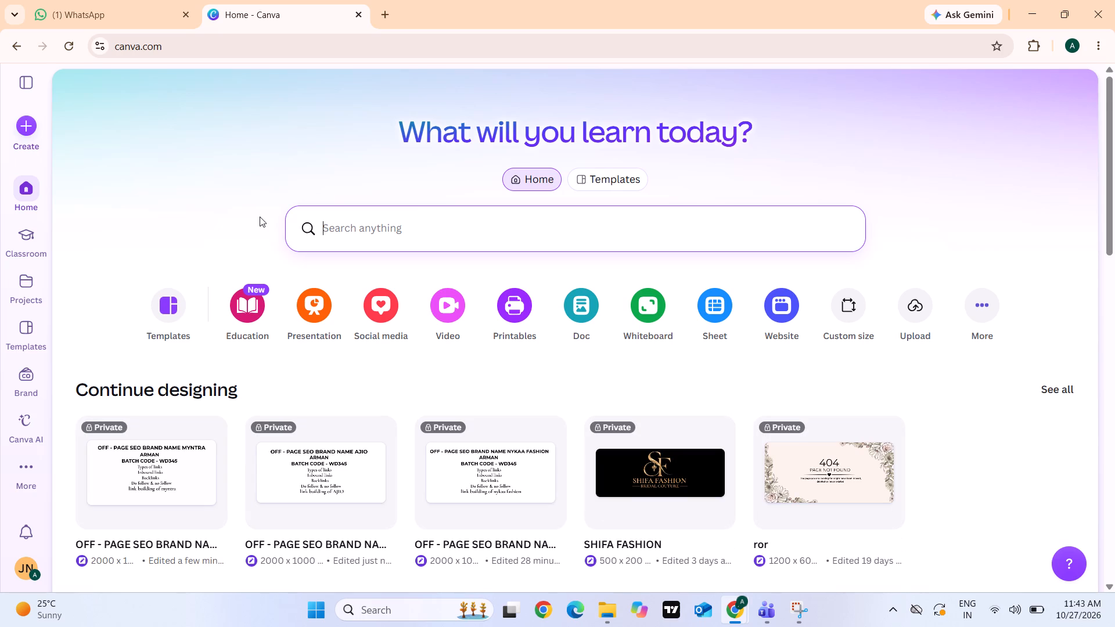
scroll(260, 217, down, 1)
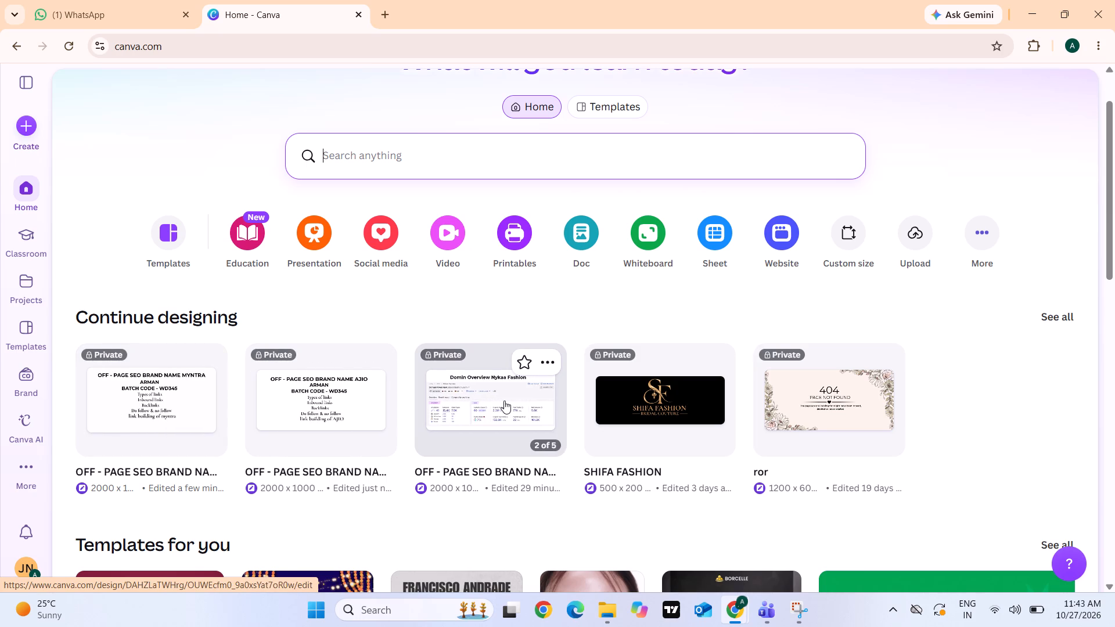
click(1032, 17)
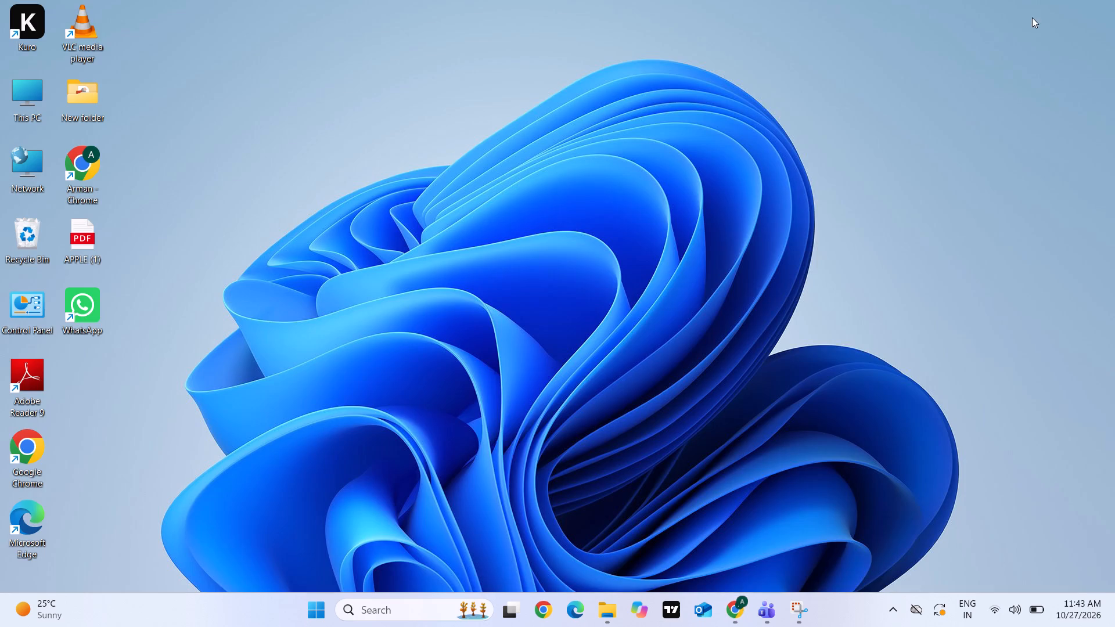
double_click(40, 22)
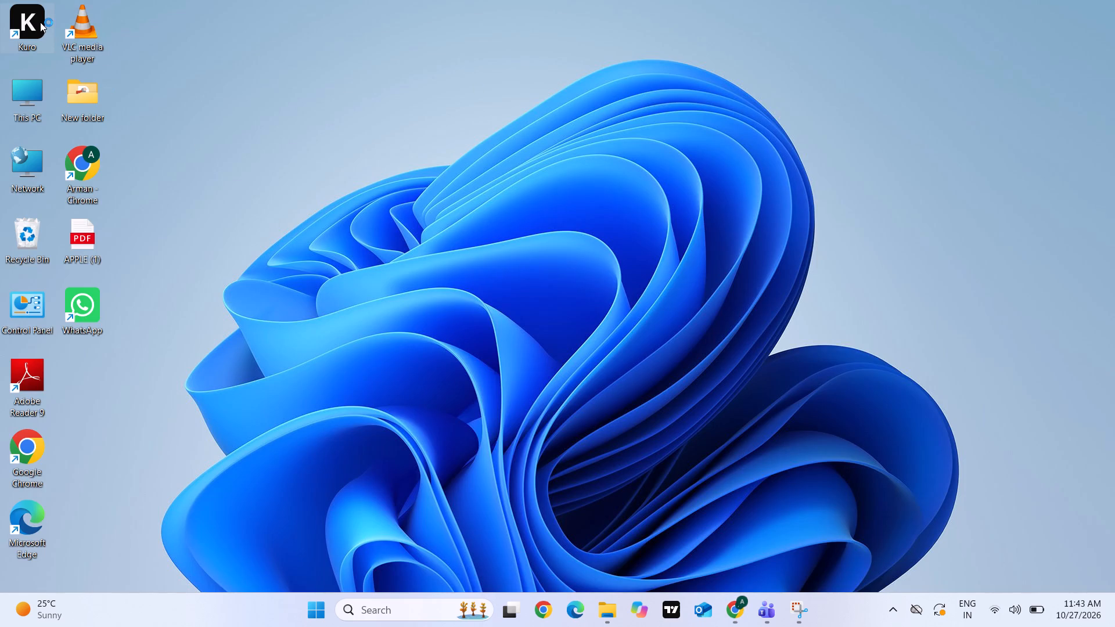